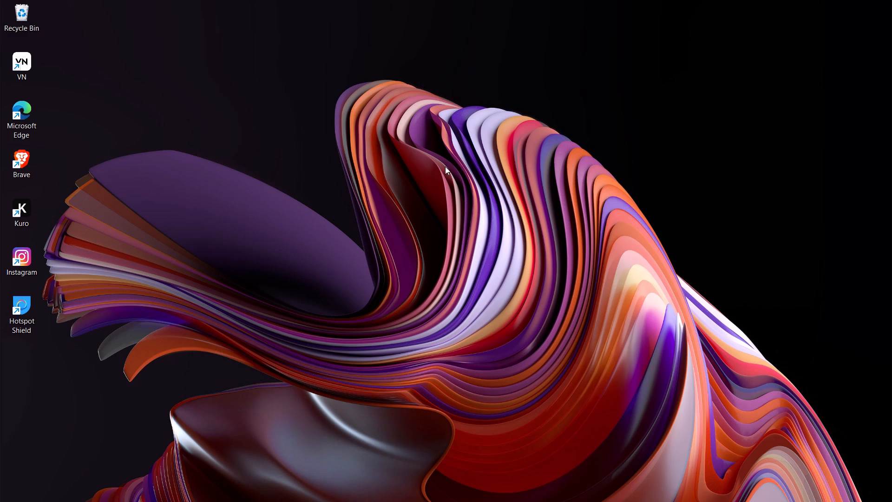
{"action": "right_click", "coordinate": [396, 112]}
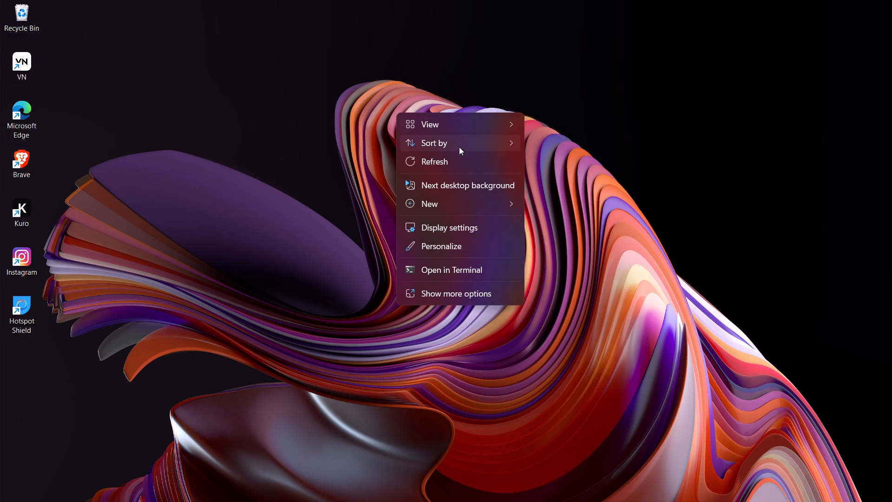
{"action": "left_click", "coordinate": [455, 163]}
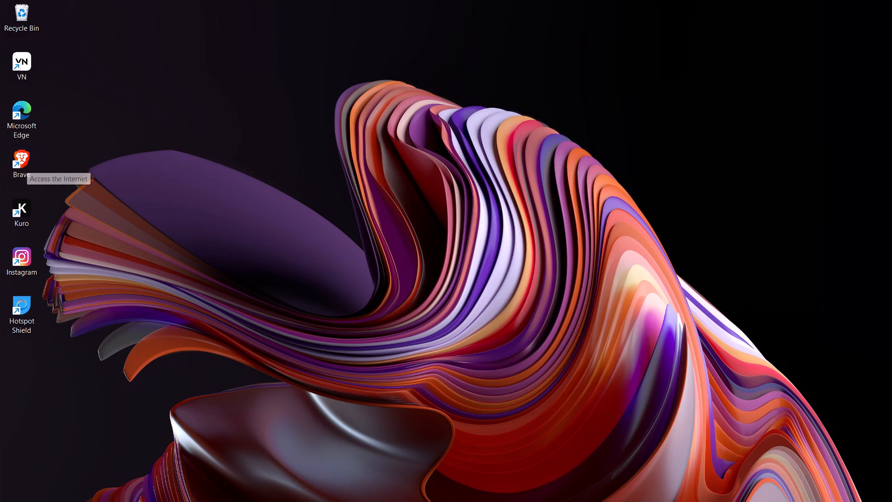
Open the Brave browser in a maximised window with Canva's home page as the only open page.
{"action": "double_click", "coordinate": [26, 162]}
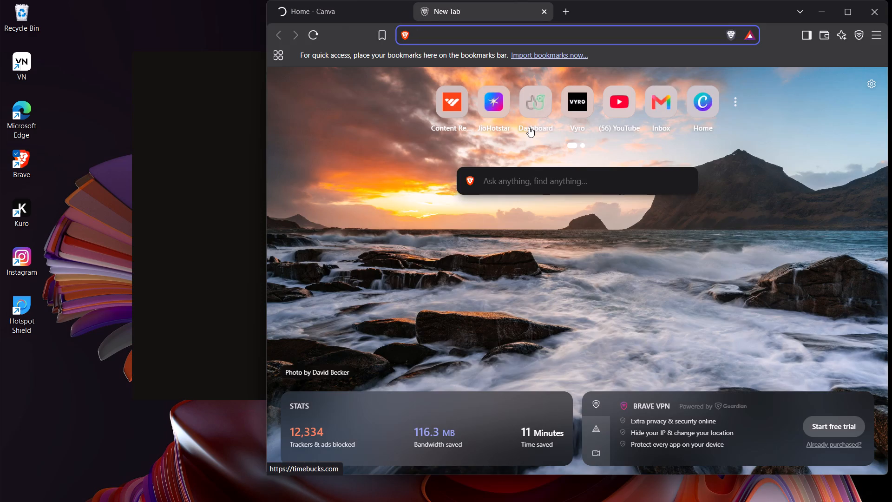
{"action": "left_click", "coordinate": [852, 12]}
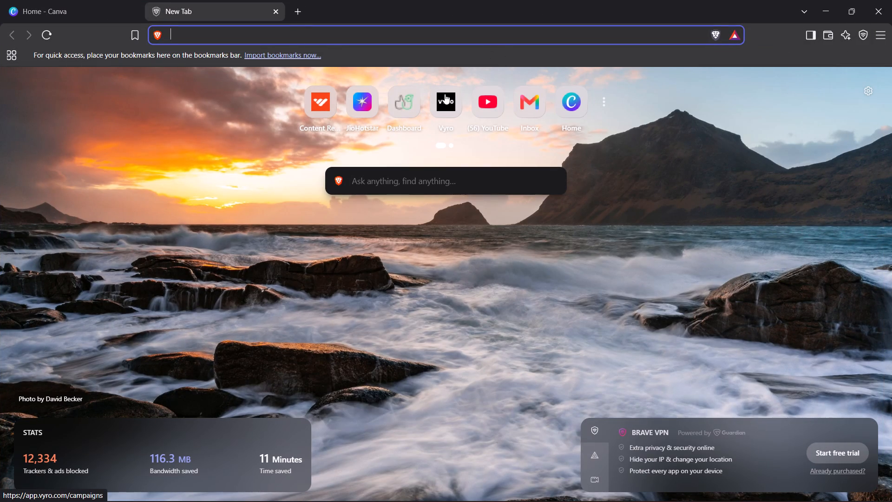
{"action": "left_click", "coordinate": [264, 34]}
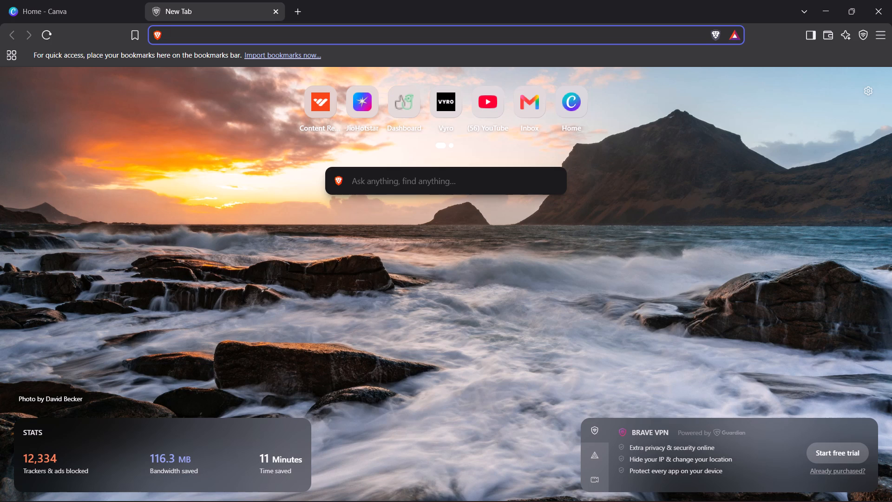
{"action": "left_click", "coordinate": [580, 110]}
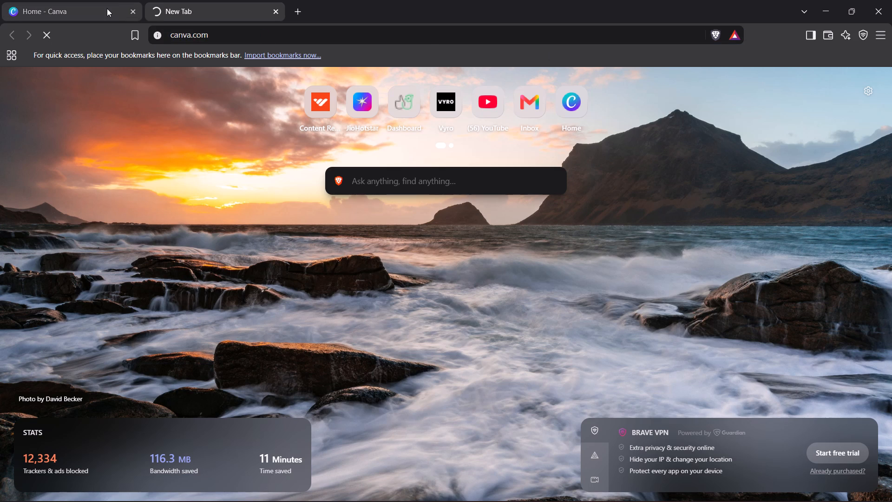
{"action": "left_click", "coordinate": [107, 8]}
{"action": "left_click", "coordinate": [277, 11]}
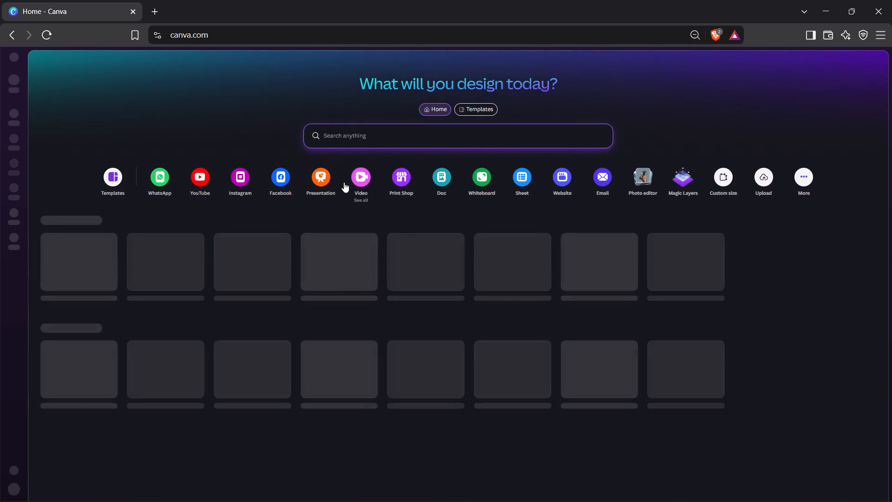
Create a new Slideshow Video design (1920 × 1080 px) from Canva's video design types.
{"action": "left_click", "coordinate": [361, 178]}
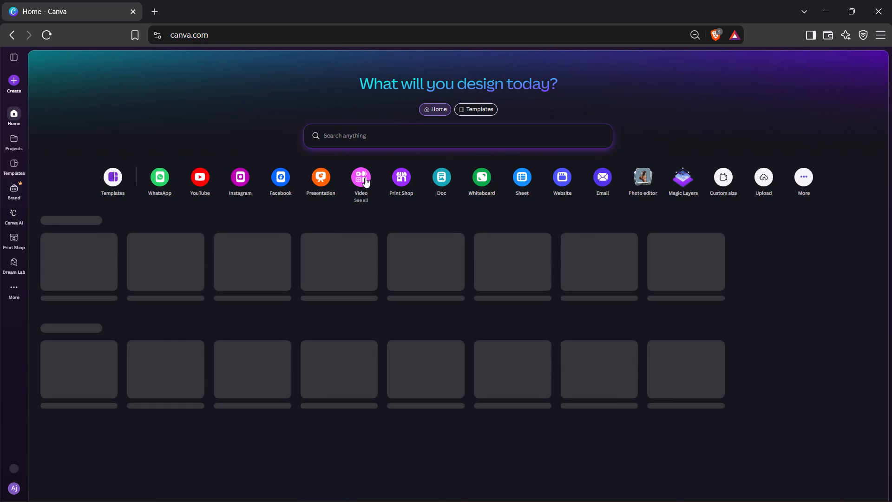
{"action": "left_click", "coordinate": [363, 178]}
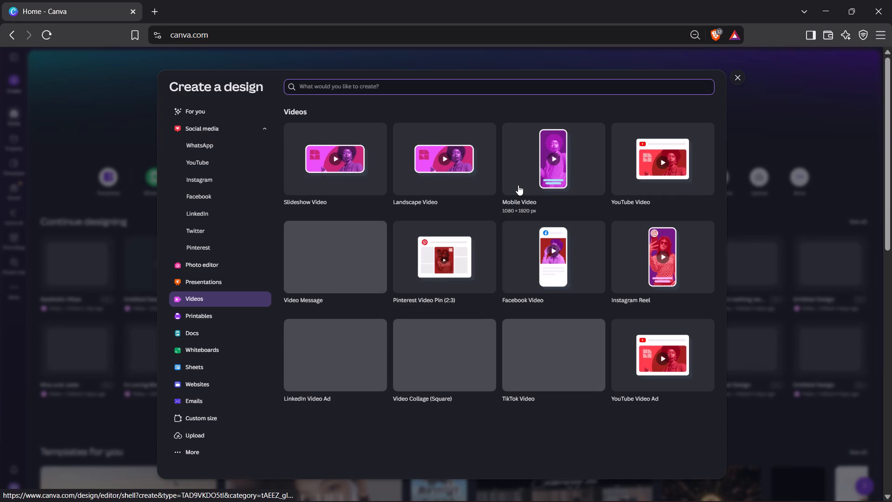
{"action": "left_click", "coordinate": [340, 190]}
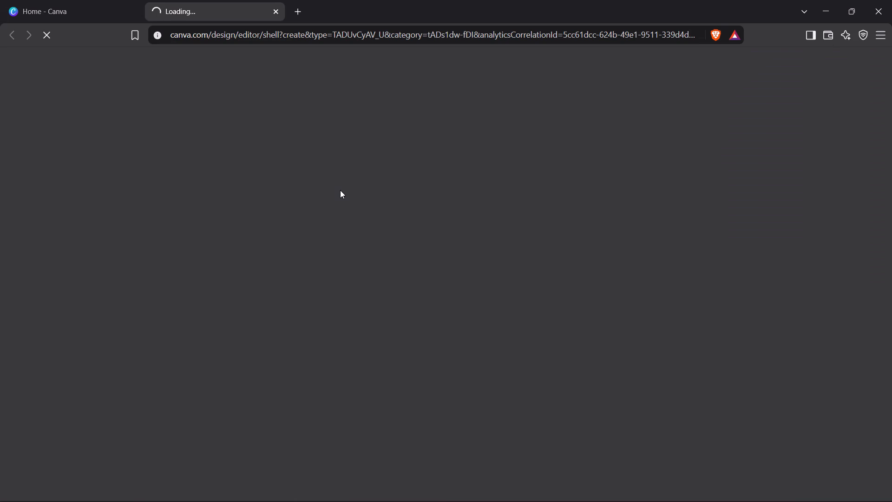
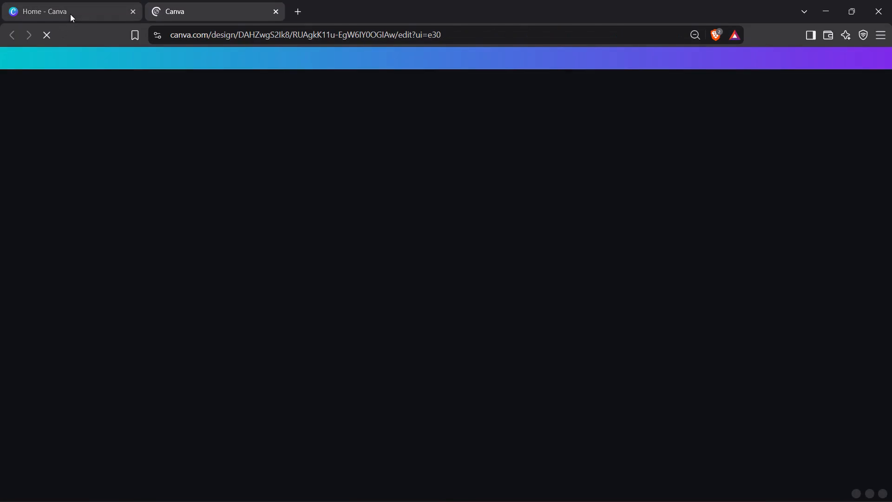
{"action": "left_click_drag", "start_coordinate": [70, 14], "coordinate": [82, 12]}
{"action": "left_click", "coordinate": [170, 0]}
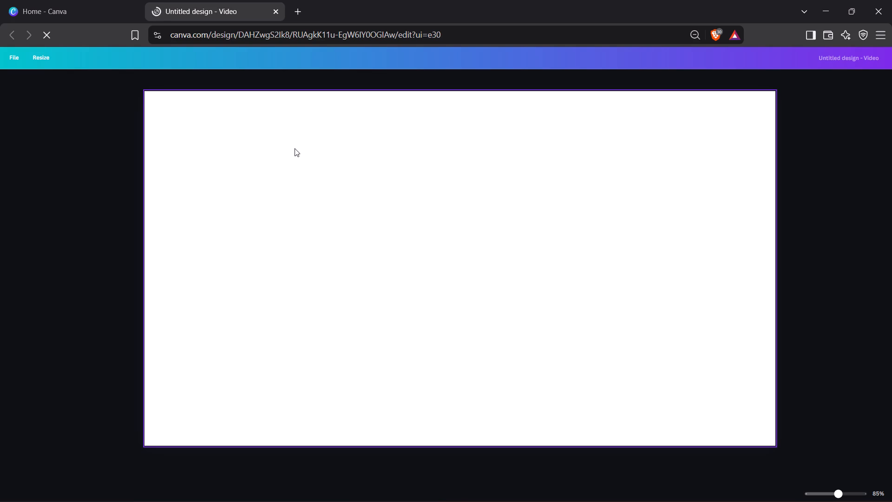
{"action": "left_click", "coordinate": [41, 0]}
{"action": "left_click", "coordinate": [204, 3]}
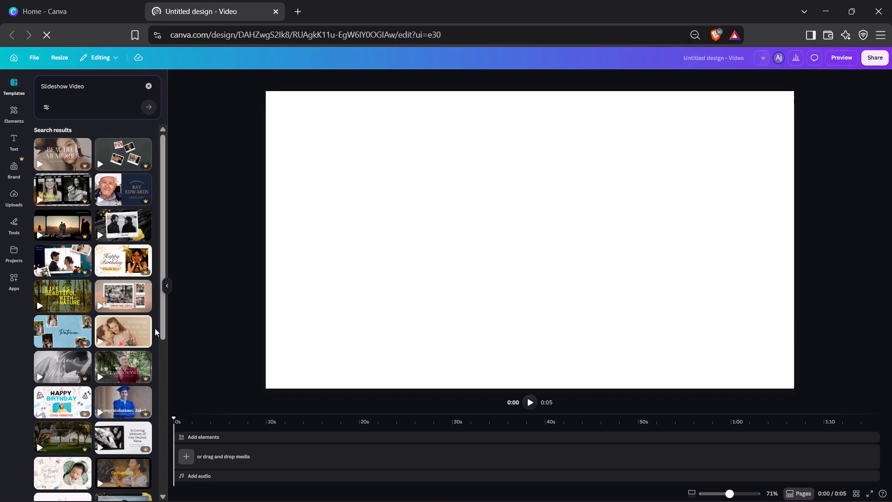
Apply all 8 pages of the Green and Peach Delicate Watercolor Flowers Christening Slideshow Video template to the blank design.
{"action": "scroll", "coordinate": [100, 333], "scroll_direction": "down", "scroll_amount": 5}
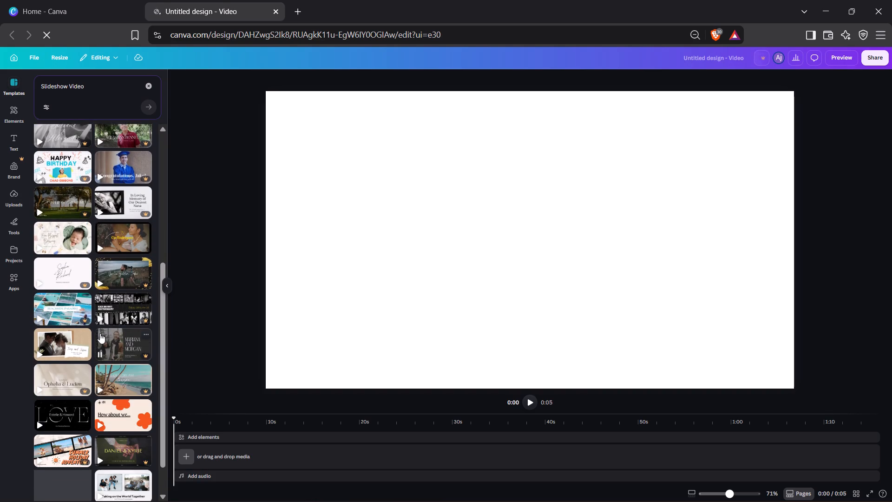
{"action": "scroll", "coordinate": [100, 333], "scroll_direction": "down", "scroll_amount": 3}
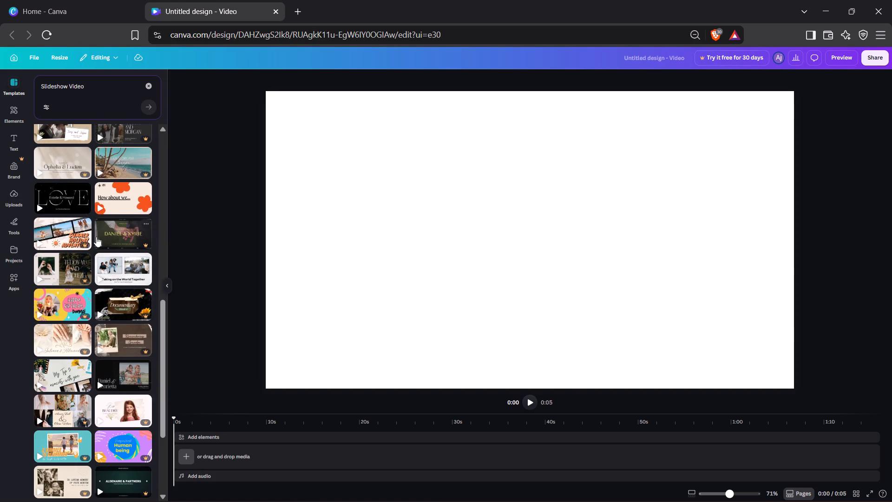
{"action": "scroll", "coordinate": [126, 257], "scroll_direction": "down", "scroll_amount": 4}
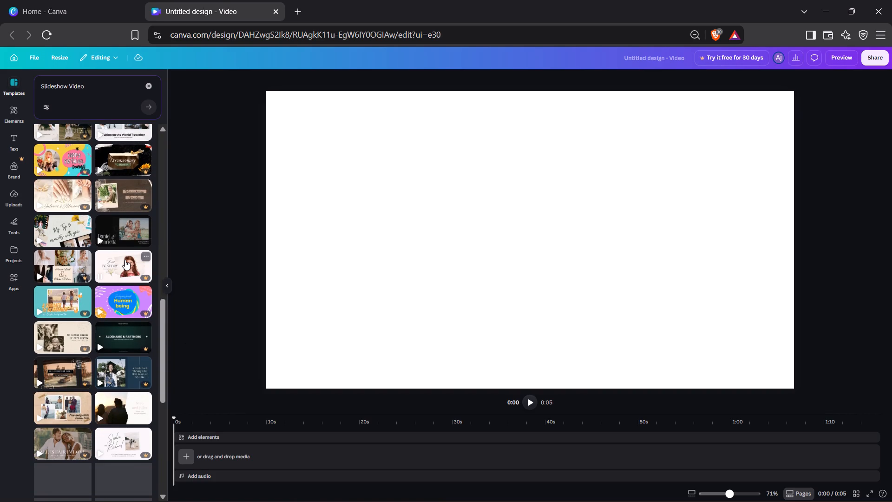
{"action": "scroll", "coordinate": [130, 362], "scroll_direction": "down", "scroll_amount": 3}
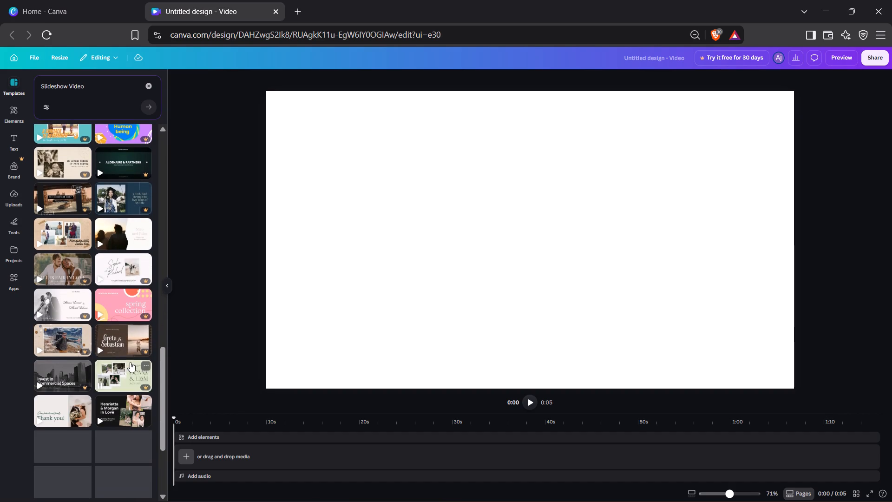
{"action": "scroll", "coordinate": [110, 266], "scroll_direction": "down", "scroll_amount": 3}
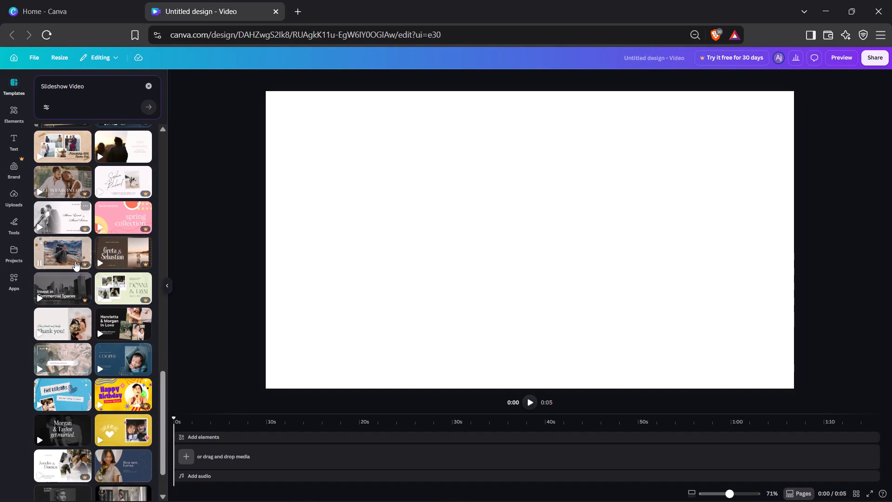
{"action": "scroll", "coordinate": [75, 261], "scroll_direction": "down", "scroll_amount": 4}
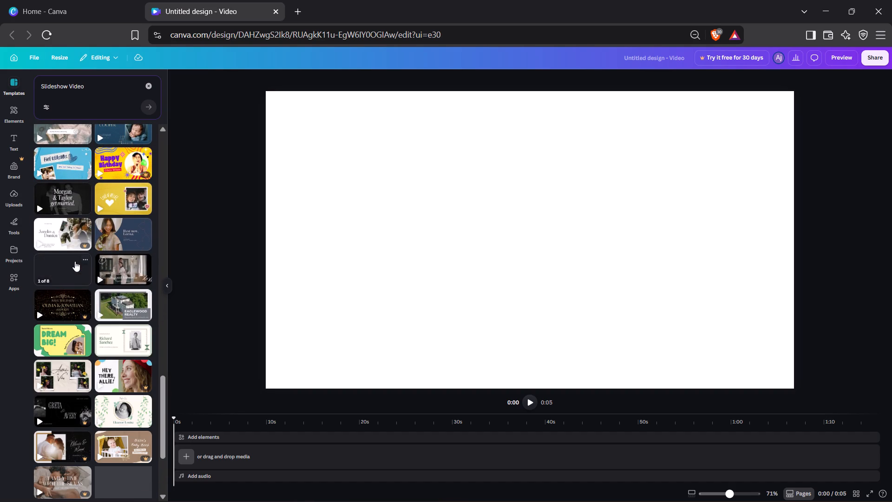
{"action": "scroll", "coordinate": [75, 261], "scroll_direction": "down", "scroll_amount": 2}
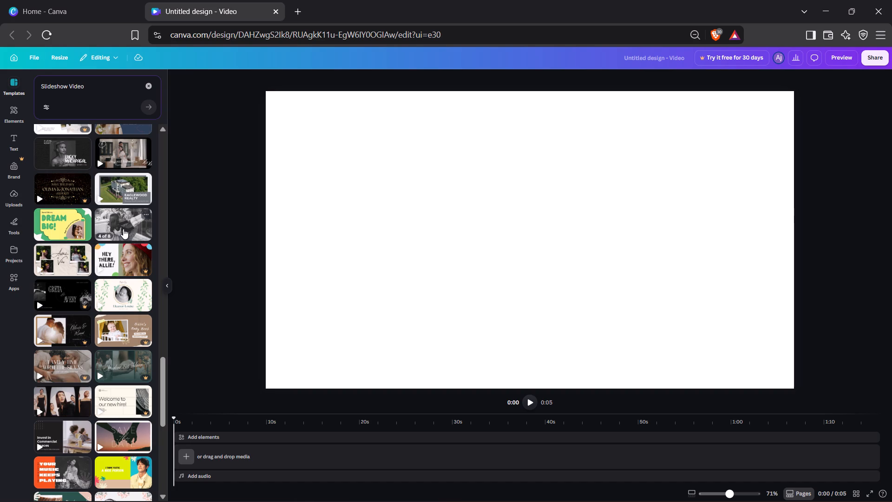
{"action": "scroll", "coordinate": [123, 229], "scroll_direction": "down", "scroll_amount": 3}
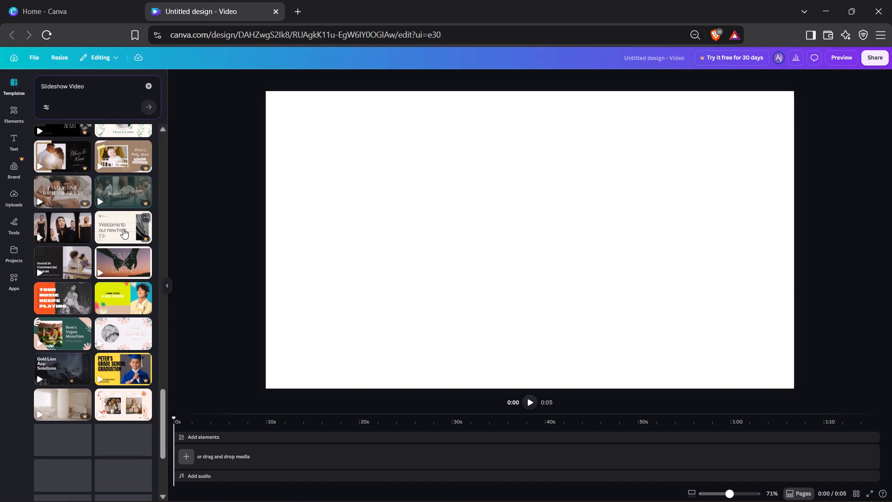
{"action": "scroll", "coordinate": [123, 229], "scroll_direction": "down", "scroll_amount": 1}
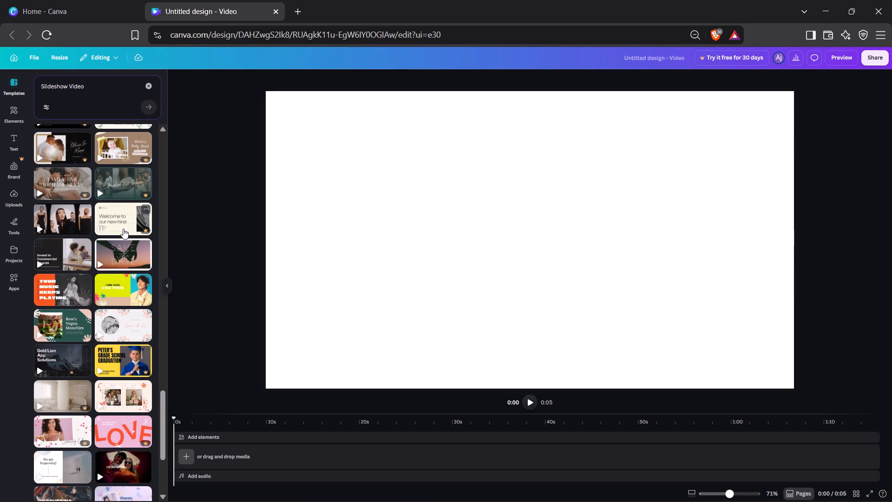
{"action": "scroll", "coordinate": [123, 229], "scroll_direction": "down", "scroll_amount": 1}
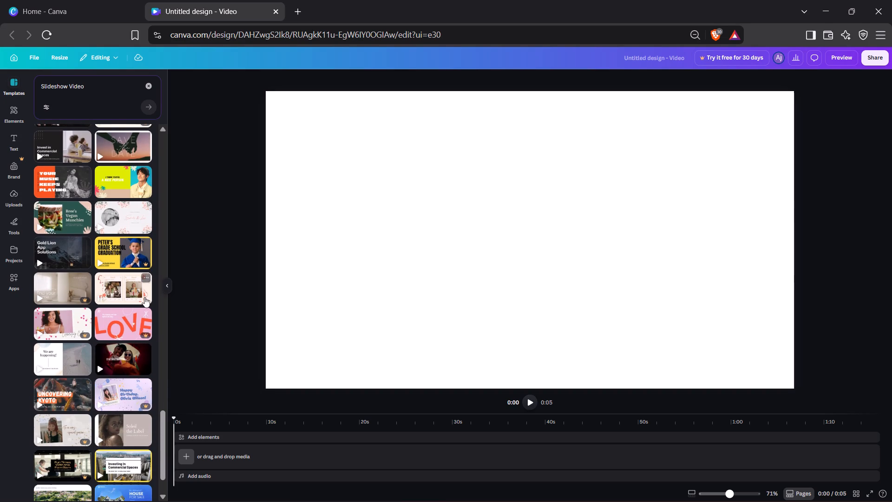
{"action": "left_click", "coordinate": [129, 222]}
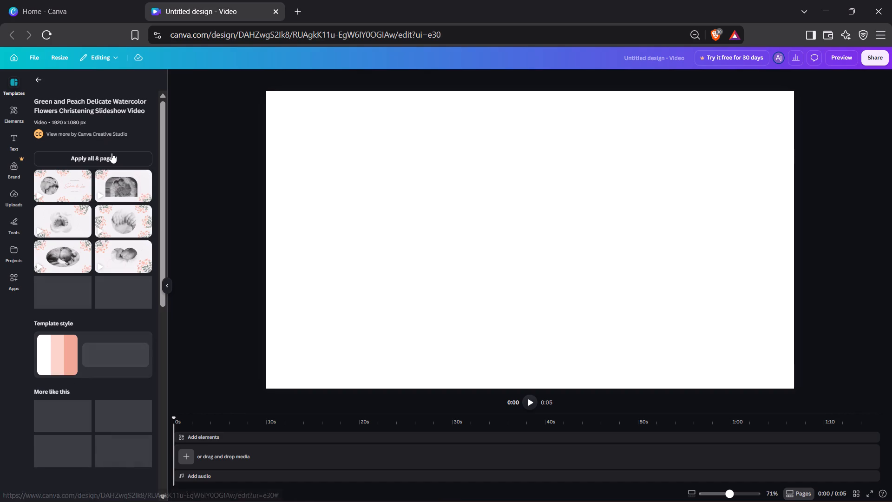
{"action": "left_click", "coordinate": [111, 153]}
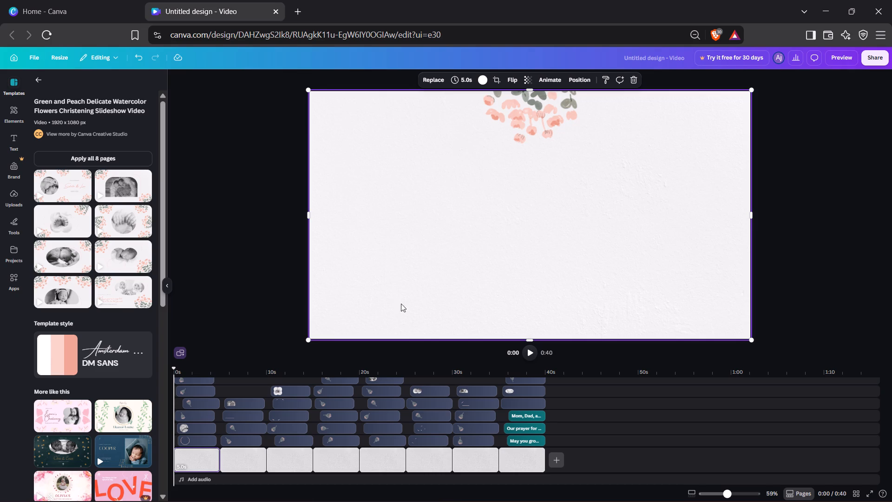
Examine the title page's name text and circular photo at about 2 s on the timeline, and the second page at about 7 s.
{"action": "left_click", "coordinate": [194, 373]}
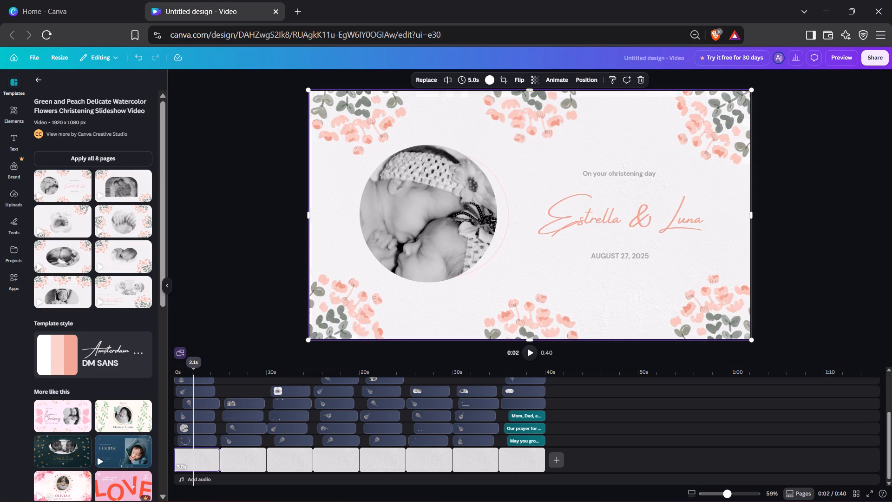
{"action": "left_click", "coordinate": [194, 373]}
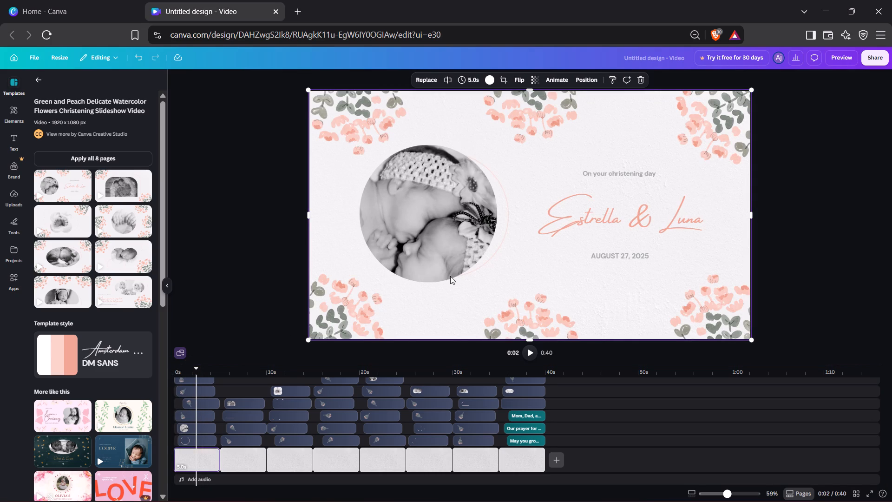
{"action": "left_click", "coordinate": [617, 220]}
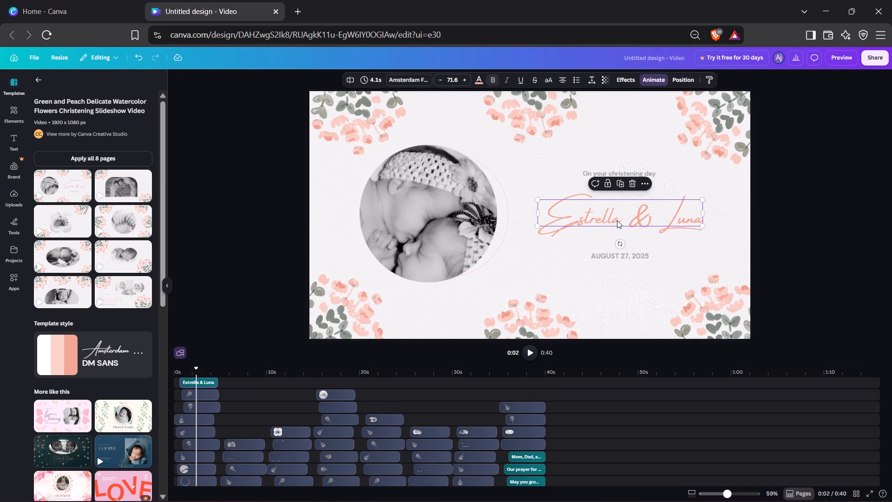
{"action": "left_click", "coordinate": [443, 224]}
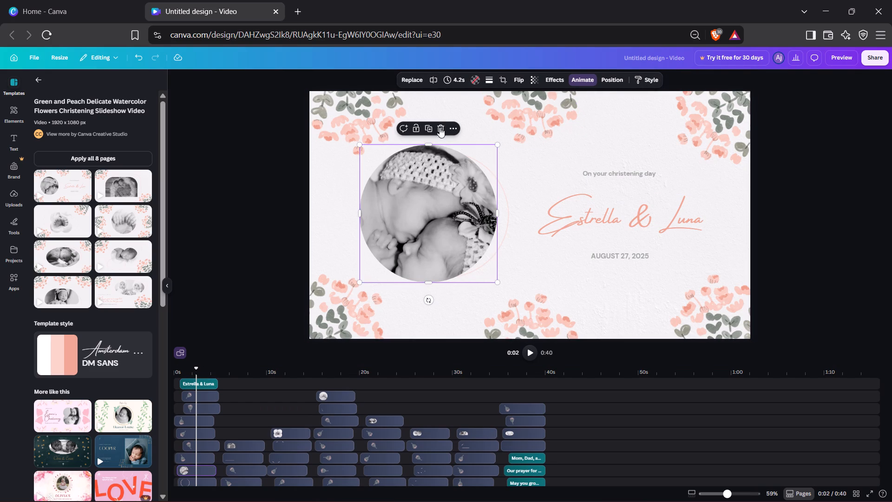
{"action": "left_click", "coordinate": [242, 375]}
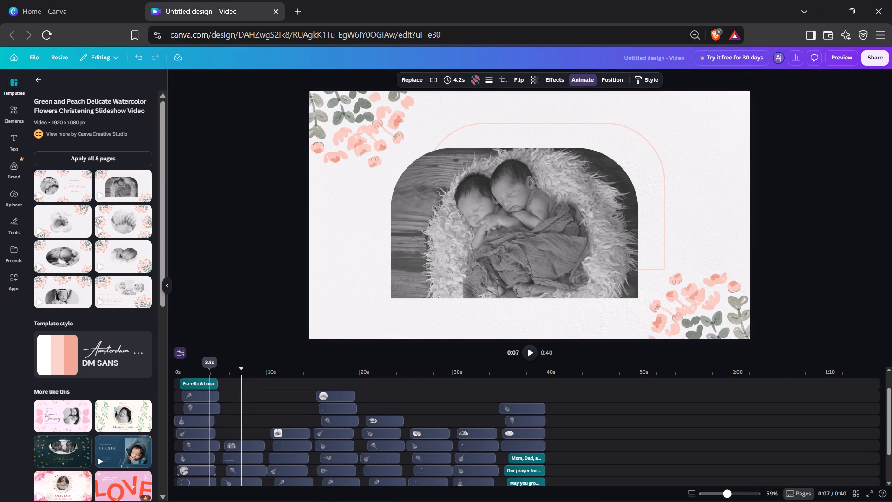
Try the Radioactive and Glitch effects on the title page's circular baby photo, and apply the Simple effect.
{"action": "left_click", "coordinate": [199, 367]}
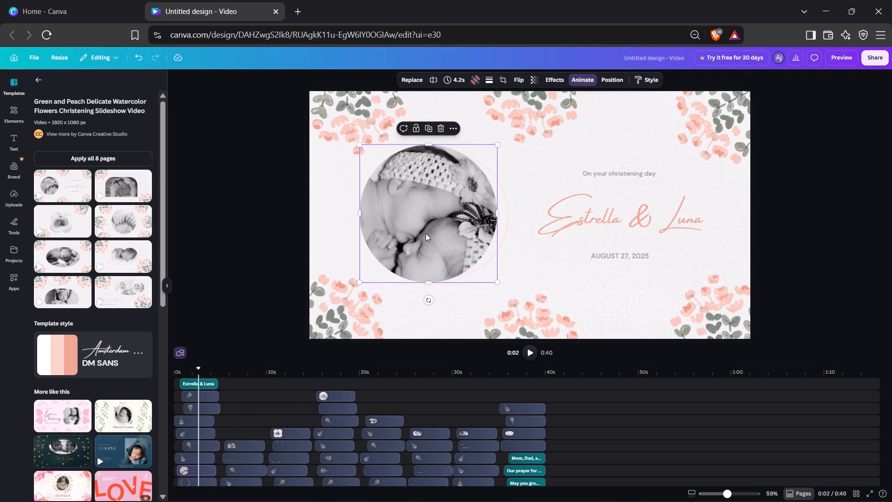
{"action": "left_click", "coordinate": [447, 174]}
{"action": "left_click", "coordinate": [420, 211]}
{"action": "right_click", "coordinate": [420, 211]}
{"action": "left_click", "coordinate": [420, 211]}
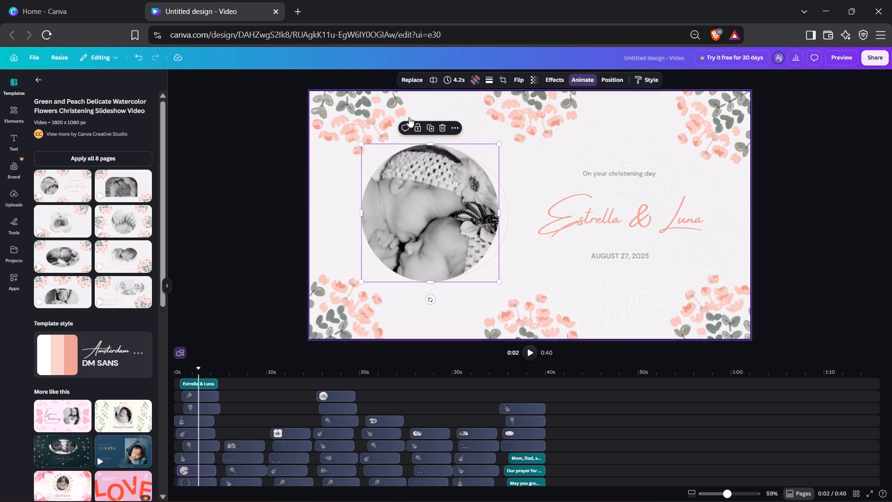
{"action": "left_click", "coordinate": [553, 80]}
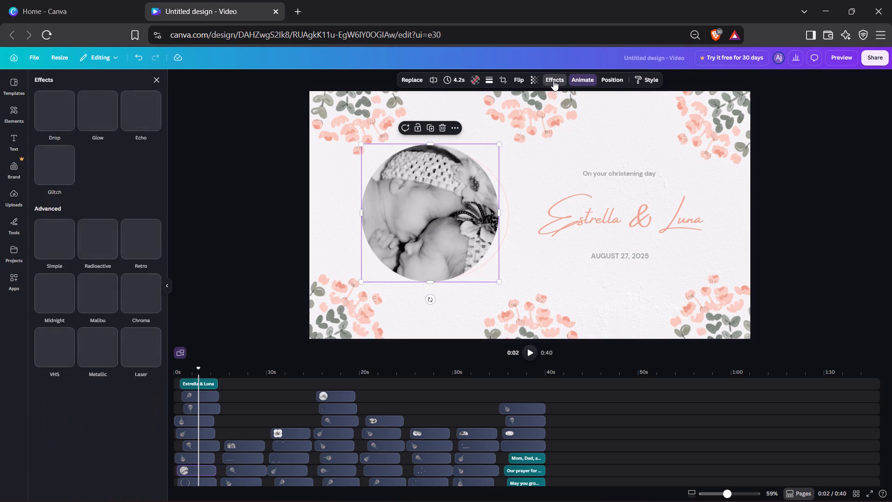
{"action": "left_click", "coordinate": [101, 238]}
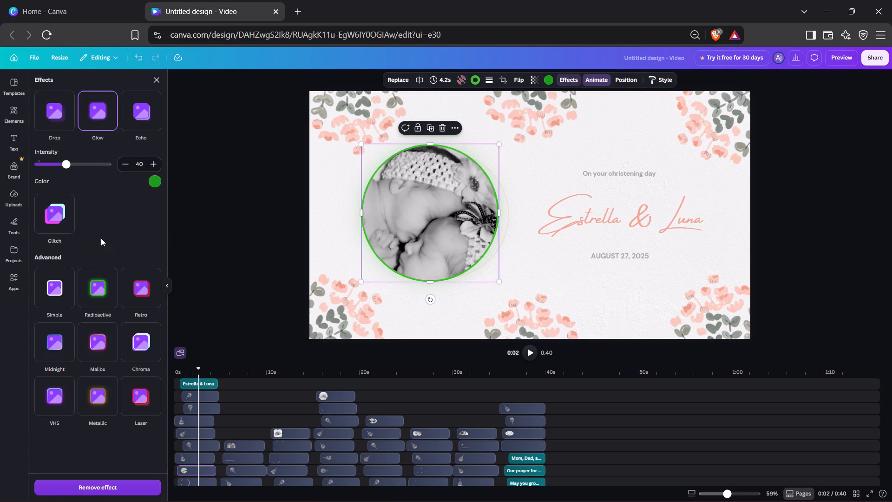
{"action": "left_click", "coordinate": [56, 221]}
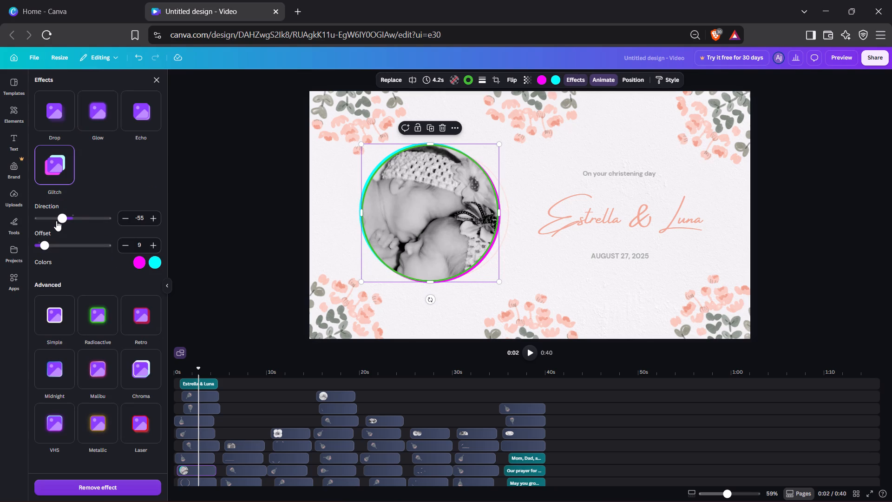
{"action": "left_click", "coordinate": [52, 327]}
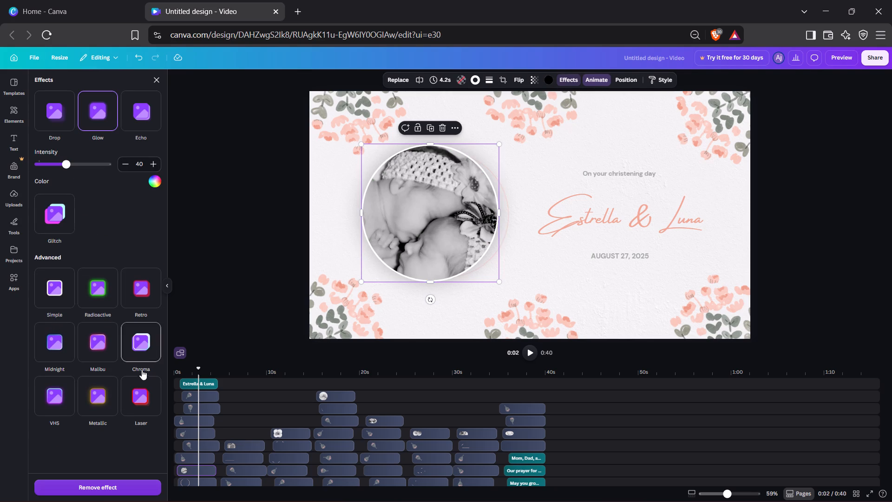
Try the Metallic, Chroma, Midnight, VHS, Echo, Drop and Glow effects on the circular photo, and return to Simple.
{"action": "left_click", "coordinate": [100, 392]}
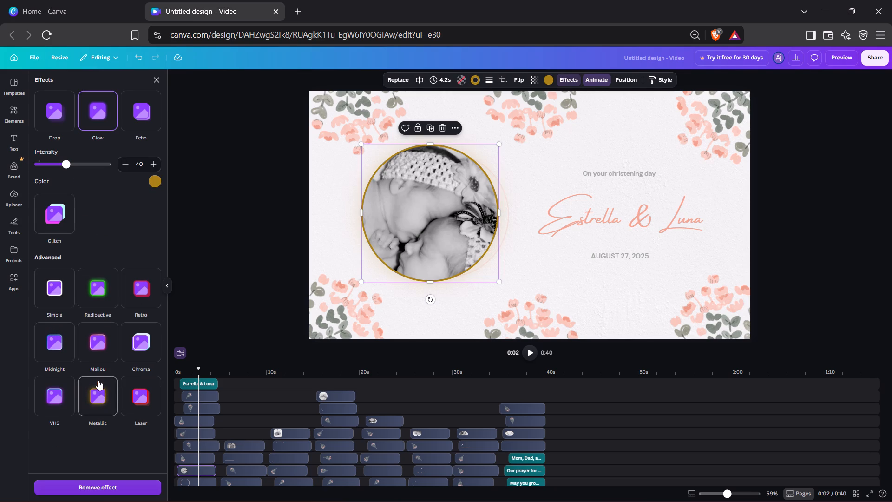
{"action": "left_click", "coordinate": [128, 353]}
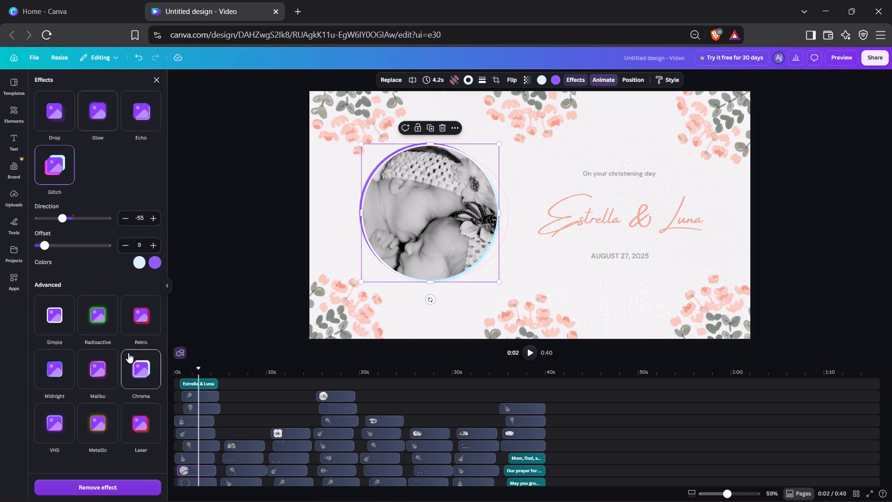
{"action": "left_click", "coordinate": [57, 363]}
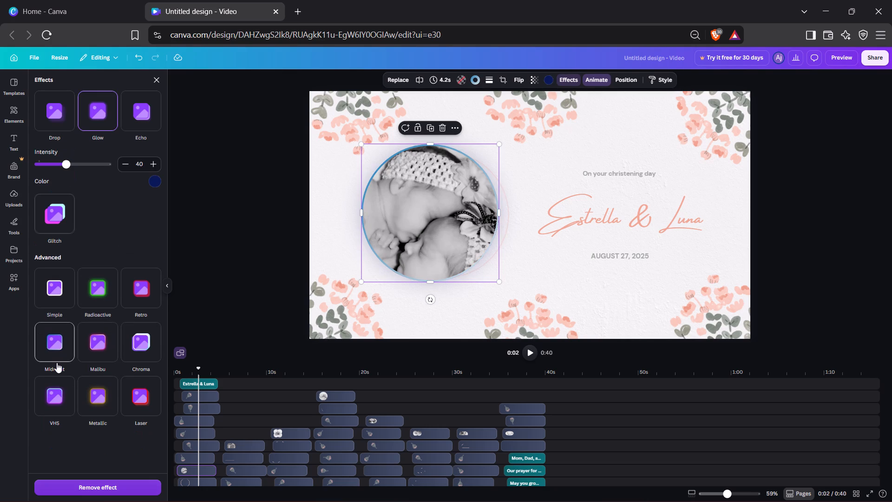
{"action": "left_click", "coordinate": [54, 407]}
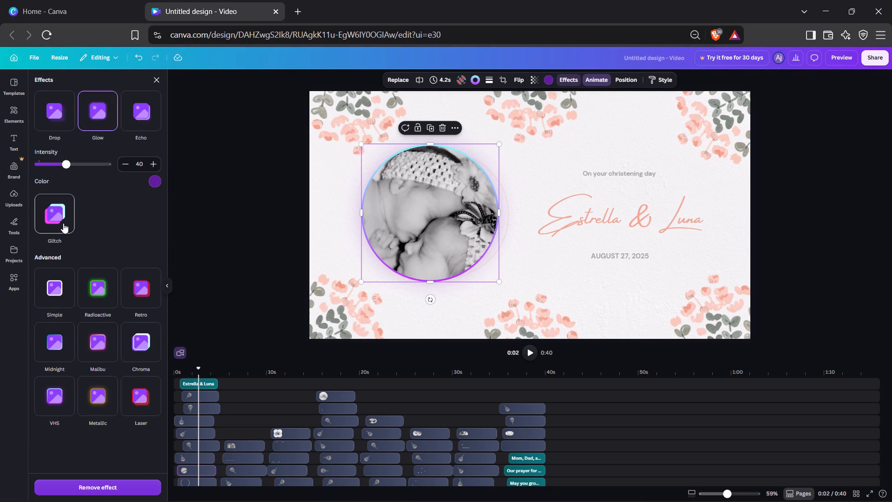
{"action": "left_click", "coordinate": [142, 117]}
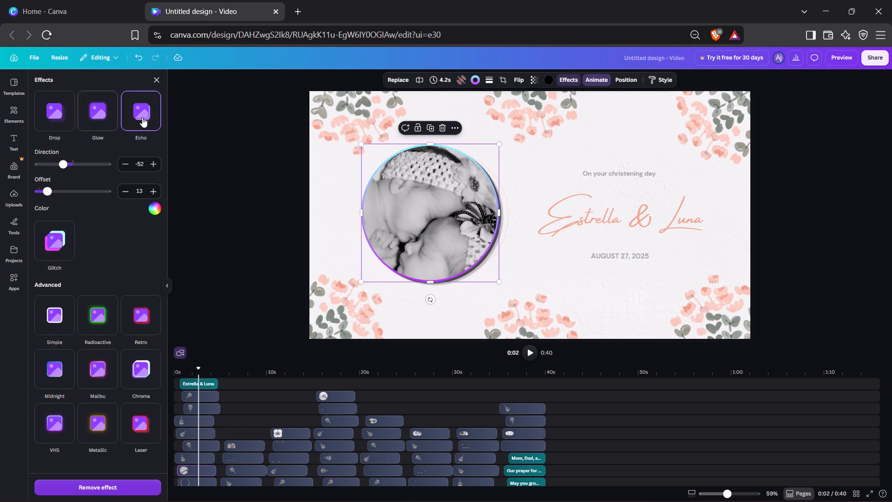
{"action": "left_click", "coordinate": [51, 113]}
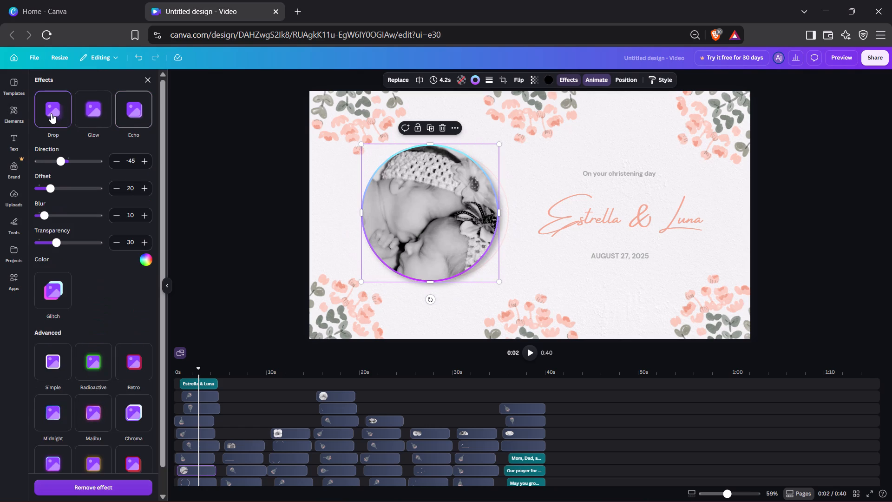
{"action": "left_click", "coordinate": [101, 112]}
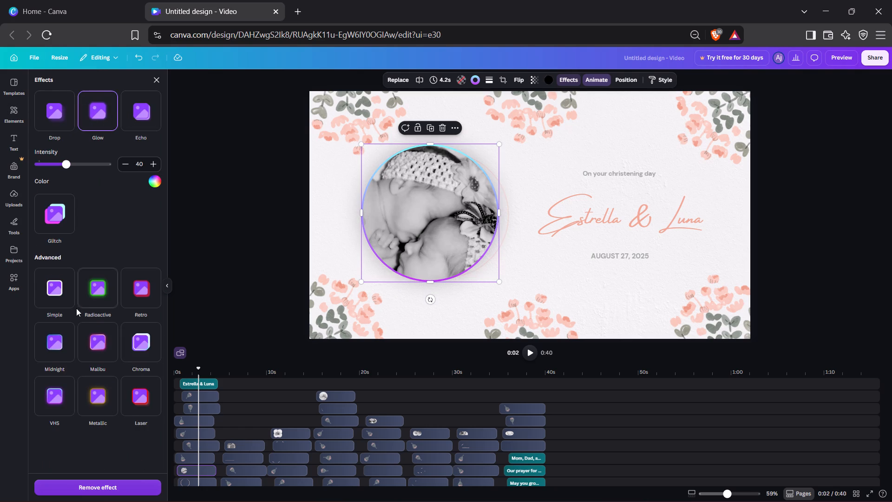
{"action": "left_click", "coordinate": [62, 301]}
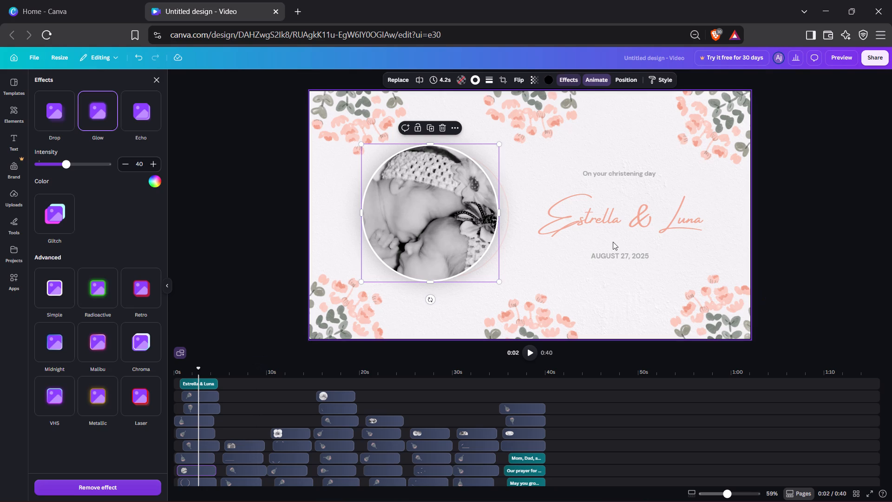
Set the colour of the title page's textured background to black.
{"action": "left_click", "coordinate": [618, 255]}
{"action": "left_click", "coordinate": [426, 79]}
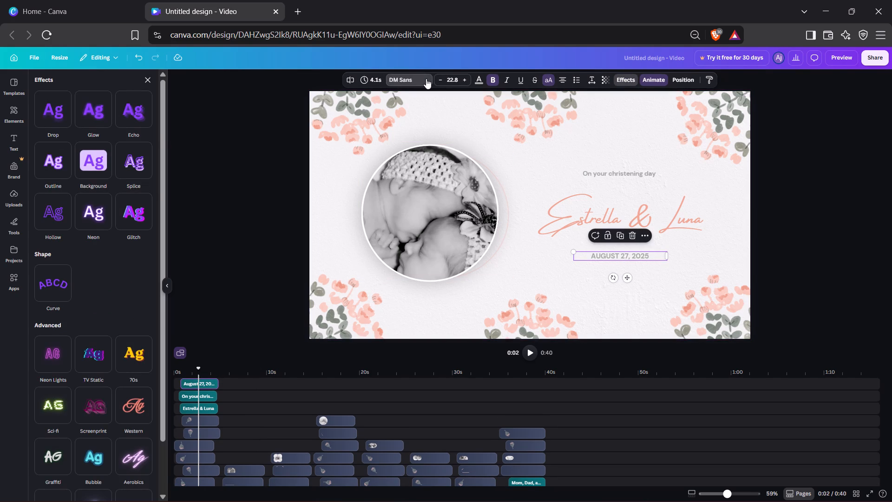
{"action": "left_click", "coordinate": [563, 185]}
{"action": "left_click", "coordinate": [531, 165]}
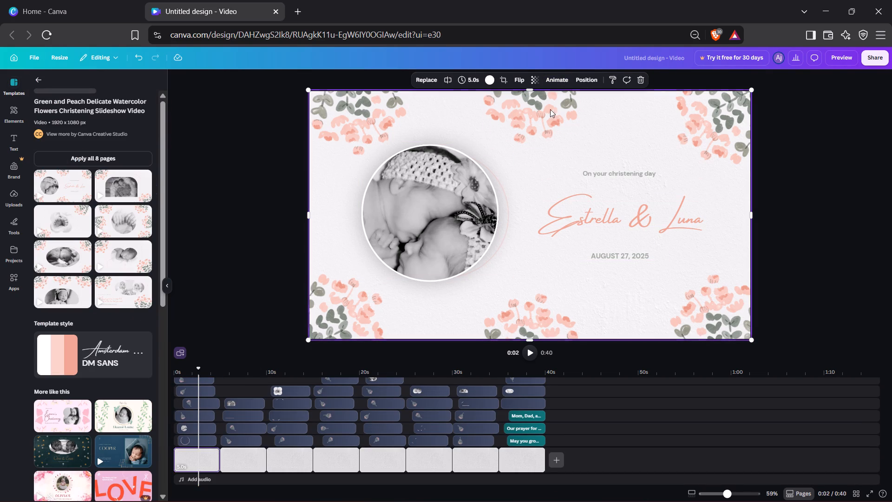
{"action": "left_click", "coordinate": [484, 81]}
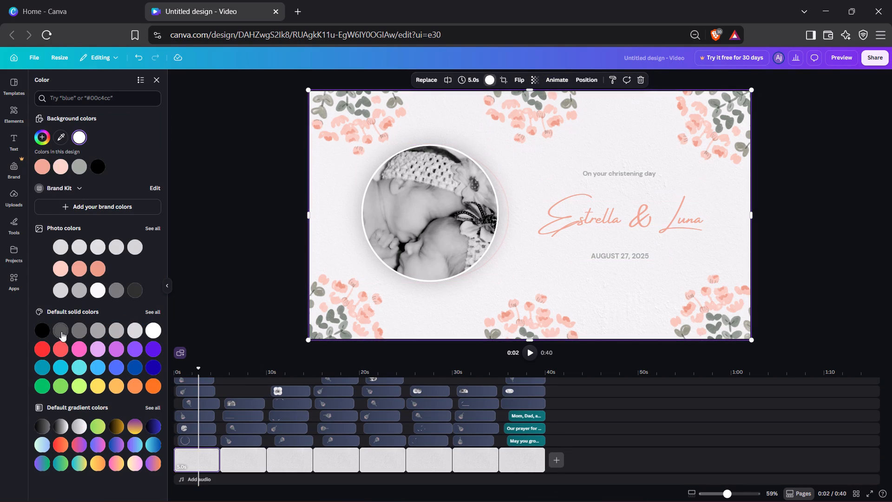
{"action": "left_click", "coordinate": [44, 330]}
Apply the Neon effect to the "Estrella & Luna" title text with an intensity of 57.
{"action": "left_click", "coordinate": [632, 225]}
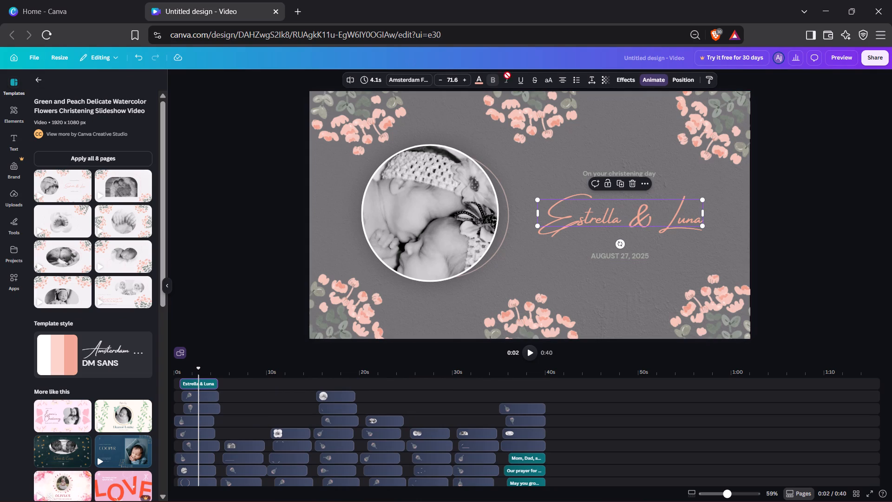
{"action": "left_click", "coordinate": [617, 77]}
{"action": "left_click", "coordinate": [92, 215]}
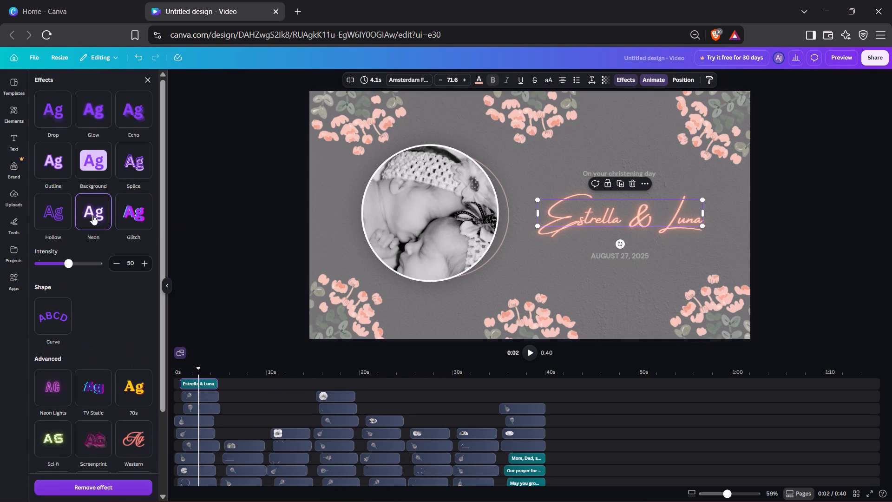
{"action": "left_click_drag", "start_coordinate": [71, 263], "coordinate": [90, 269]}
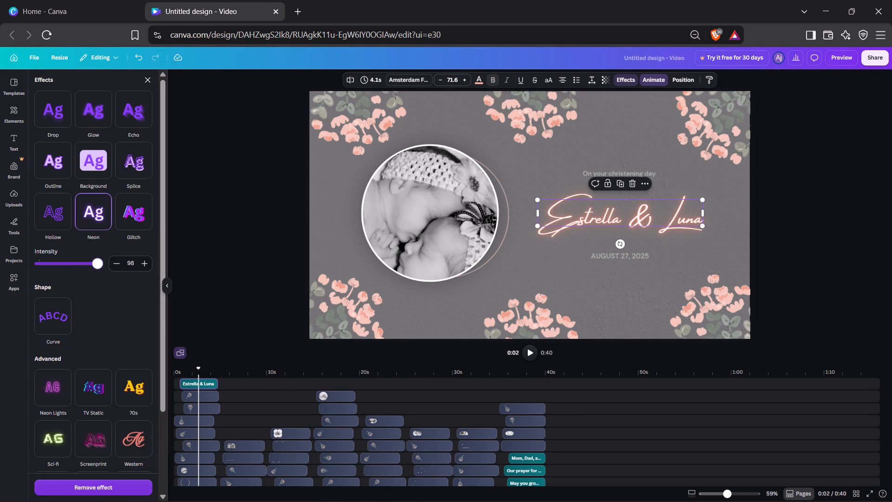
{"action": "left_click_drag", "start_coordinate": [90, 269], "coordinate": [73, 269]}
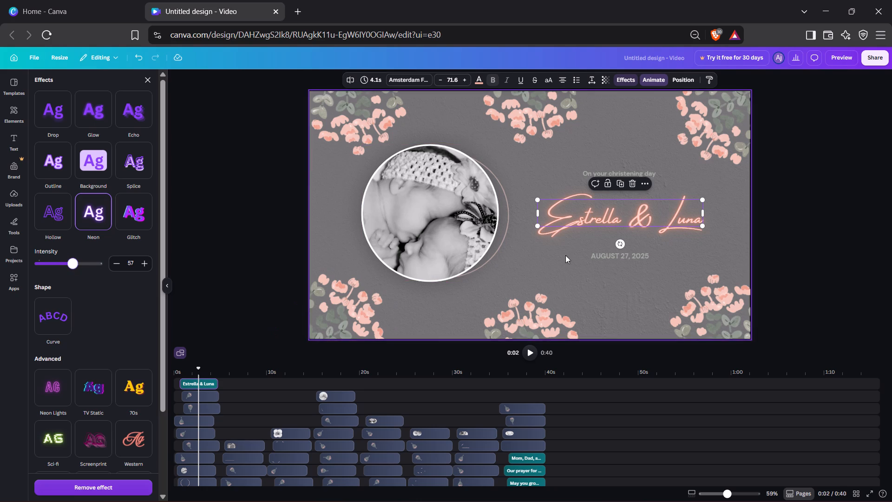
Apply the Neon effect to the date text below the names with an intensity of 100.
{"action": "left_click", "coordinate": [606, 257]}
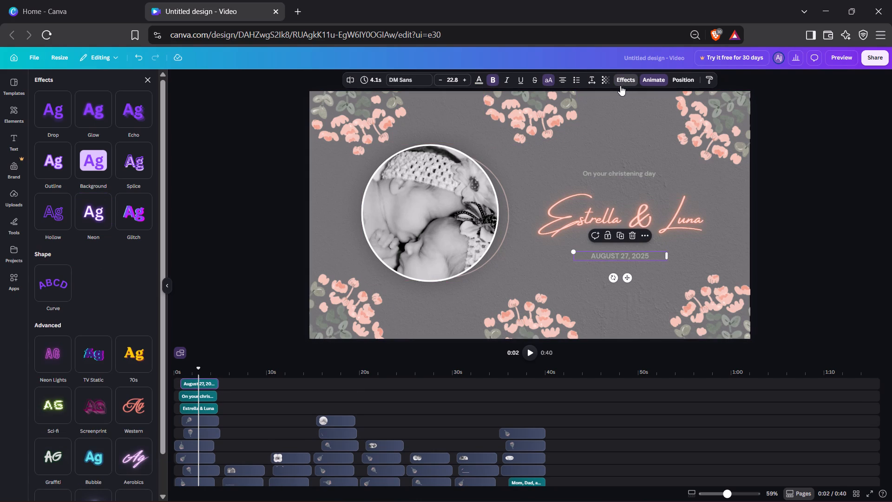
{"action": "left_click", "coordinate": [96, 211]}
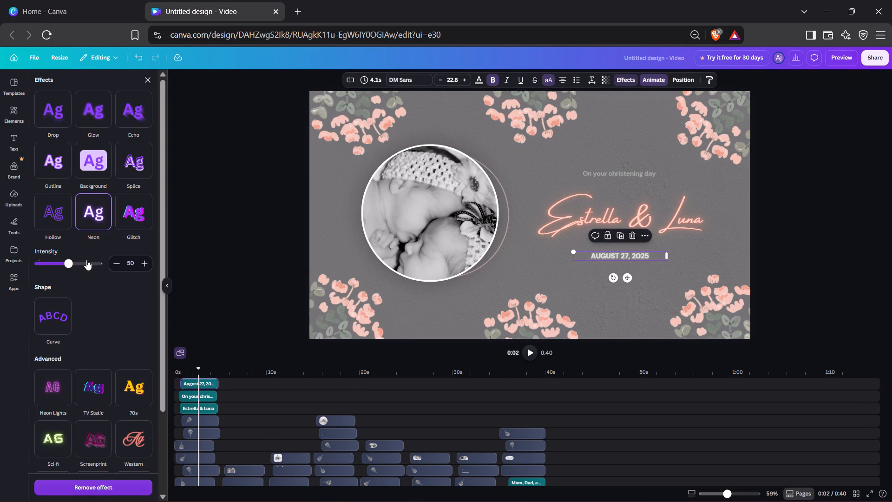
{"action": "left_click_drag", "start_coordinate": [73, 261], "coordinate": [142, 268]}
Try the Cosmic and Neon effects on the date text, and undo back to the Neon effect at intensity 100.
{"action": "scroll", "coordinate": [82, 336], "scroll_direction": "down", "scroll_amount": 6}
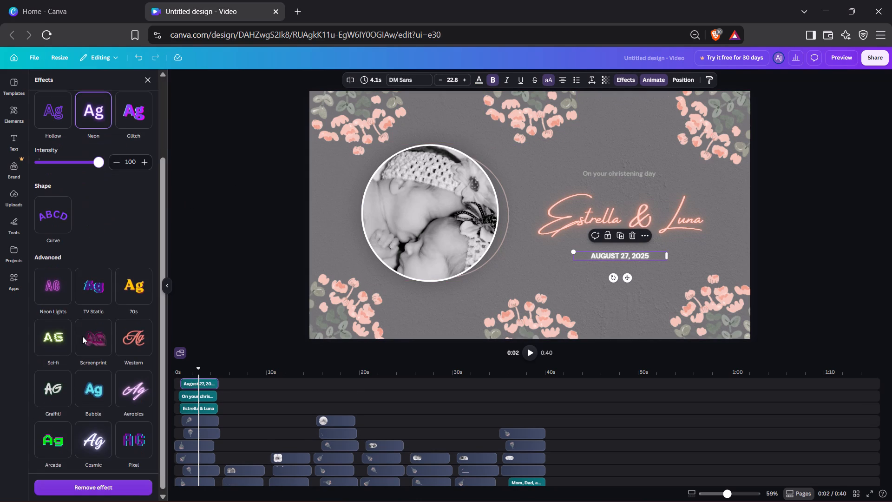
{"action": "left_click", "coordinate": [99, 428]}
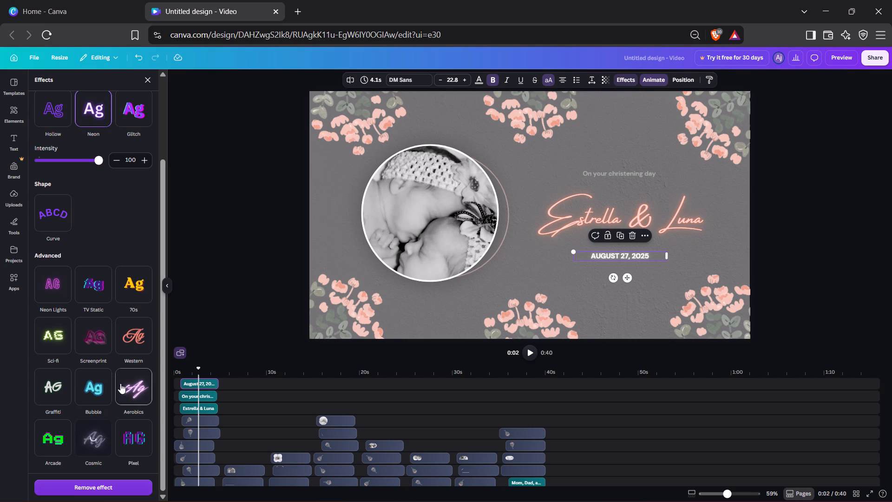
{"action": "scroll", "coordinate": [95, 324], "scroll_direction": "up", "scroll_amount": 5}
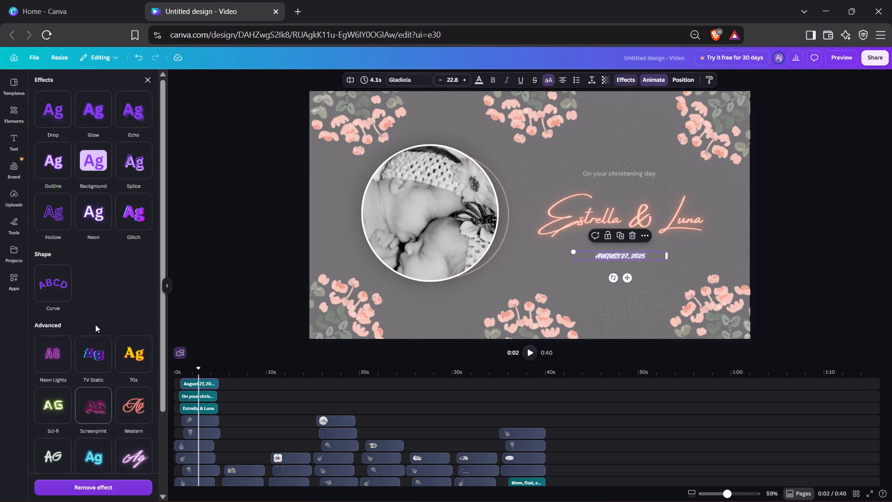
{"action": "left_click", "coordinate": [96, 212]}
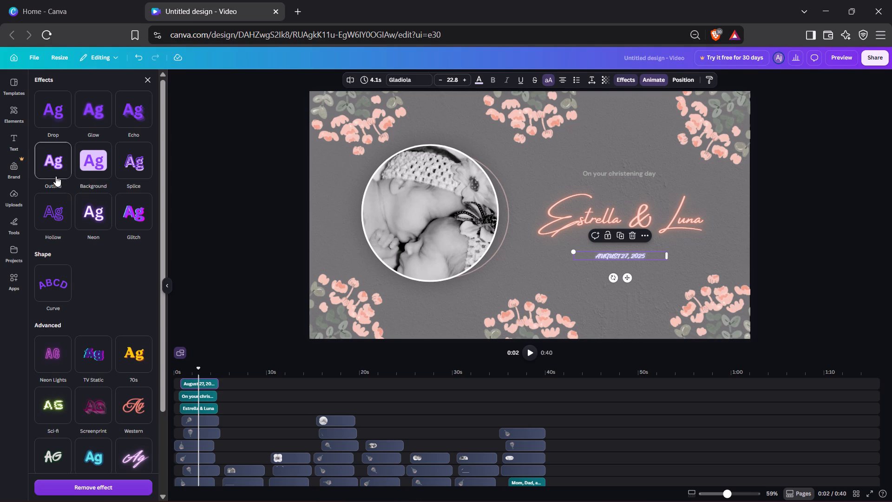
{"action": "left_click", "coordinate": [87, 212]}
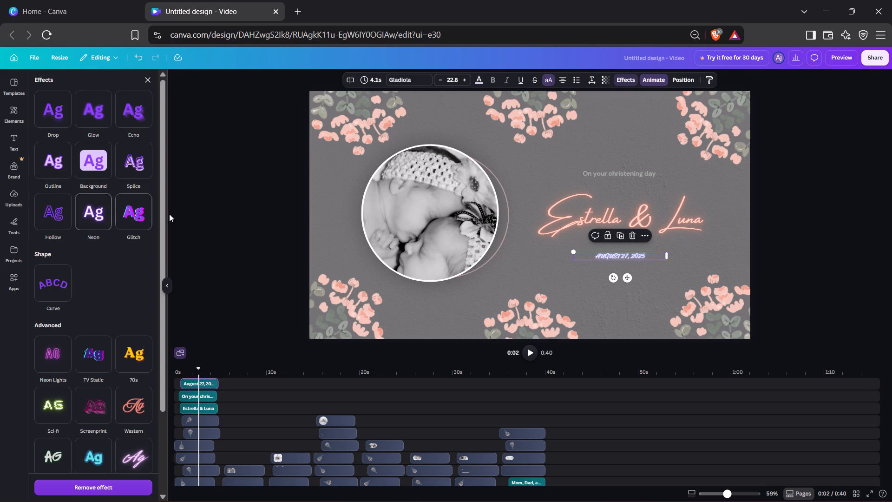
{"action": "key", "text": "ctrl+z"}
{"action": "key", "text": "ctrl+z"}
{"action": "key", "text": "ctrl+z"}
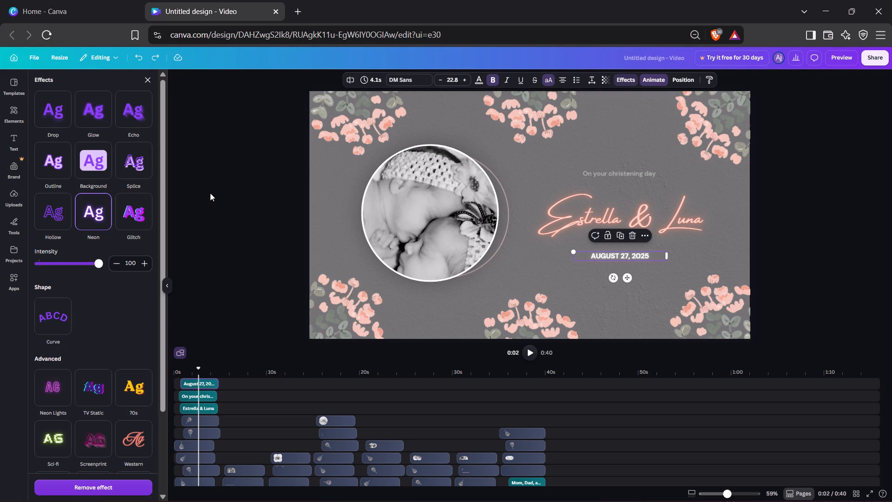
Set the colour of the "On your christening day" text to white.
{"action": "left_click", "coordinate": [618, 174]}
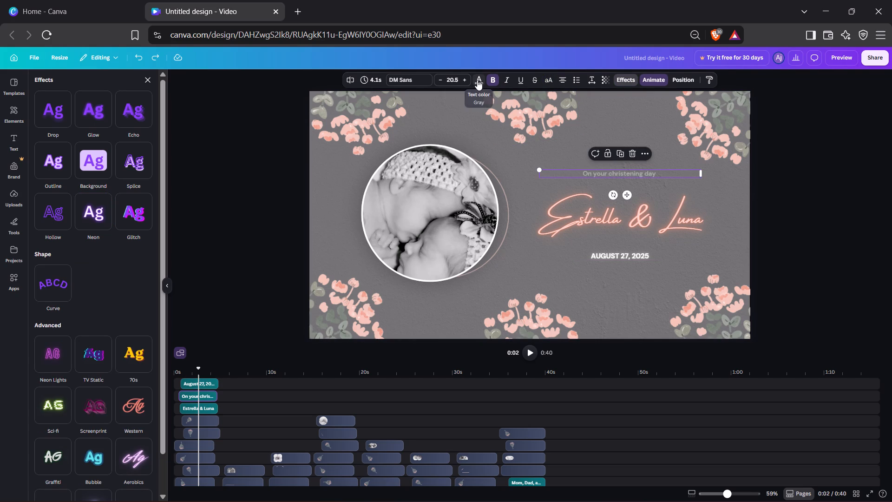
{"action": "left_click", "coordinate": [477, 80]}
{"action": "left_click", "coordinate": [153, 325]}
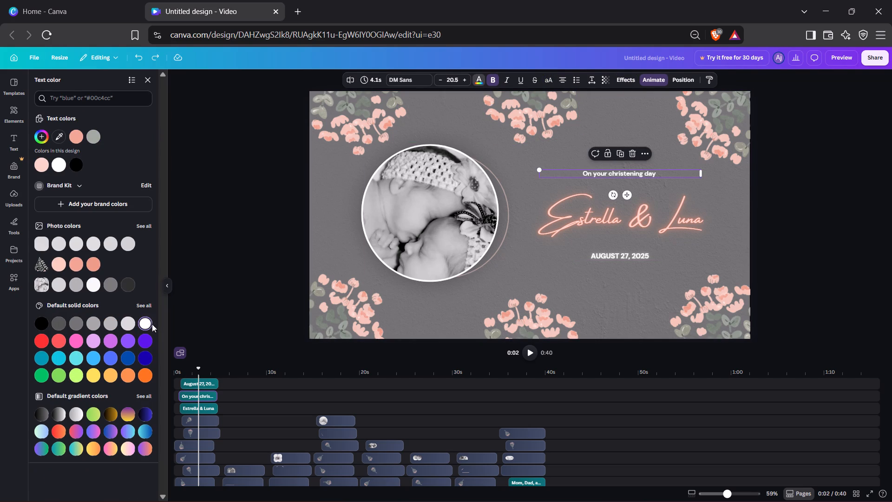
Apply the Neon effect to the "On your christening day" text with an intensity of 29.
{"action": "left_click", "coordinate": [629, 79]}
{"action": "left_click", "coordinate": [88, 221]}
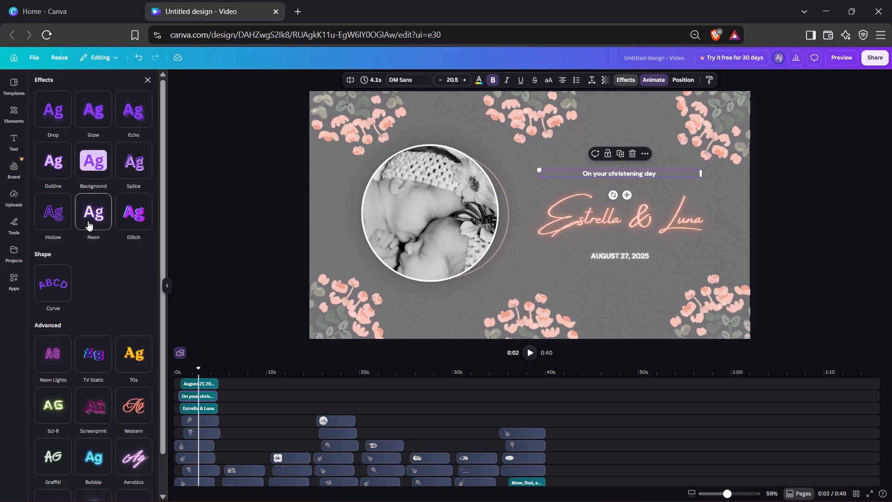
{"action": "left_click_drag", "start_coordinate": [73, 264], "coordinate": [55, 264]}
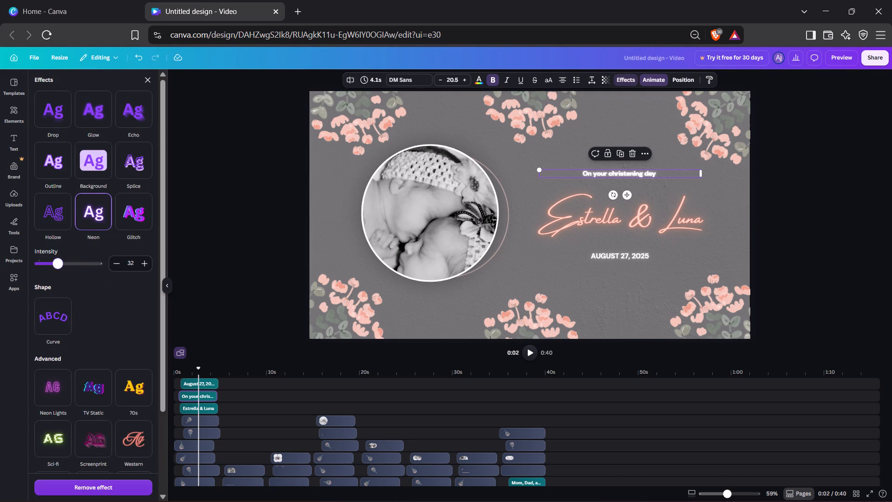
Try coral, red and a pink-to-orange gradient on the "On your christening day" text, and set it to the names' peach colour.
{"action": "left_click", "coordinate": [479, 82]}
{"action": "left_click", "coordinate": [65, 353]}
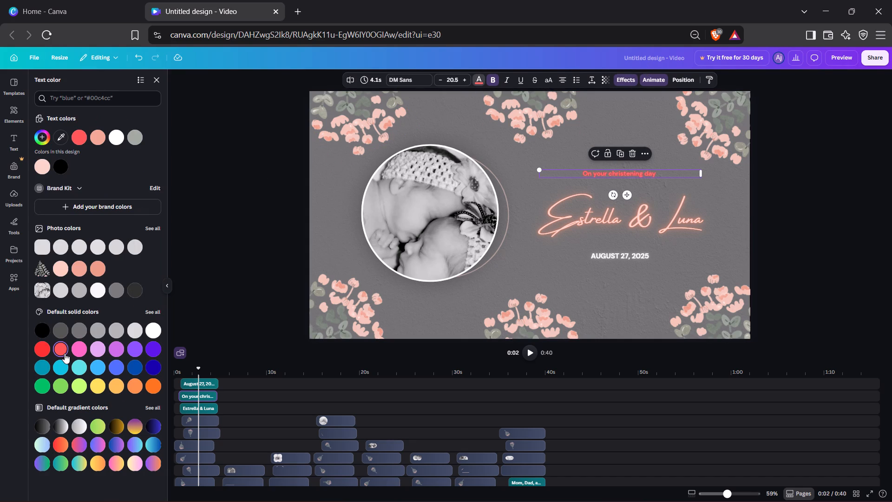
{"action": "left_click", "coordinate": [40, 350]}
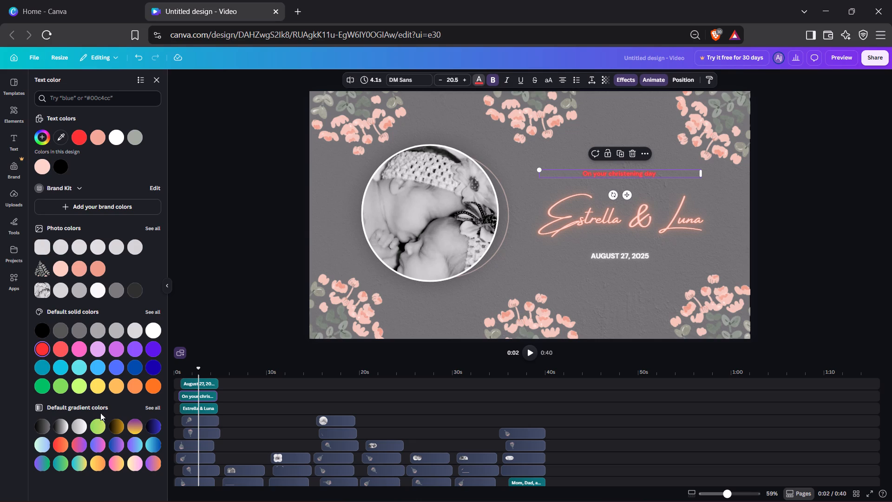
{"action": "left_click", "coordinate": [115, 466]}
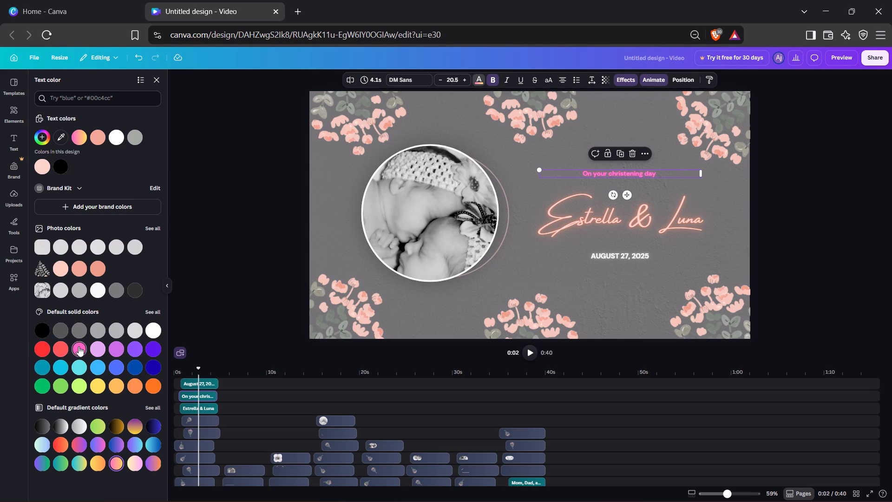
{"action": "left_click", "coordinate": [94, 138]}
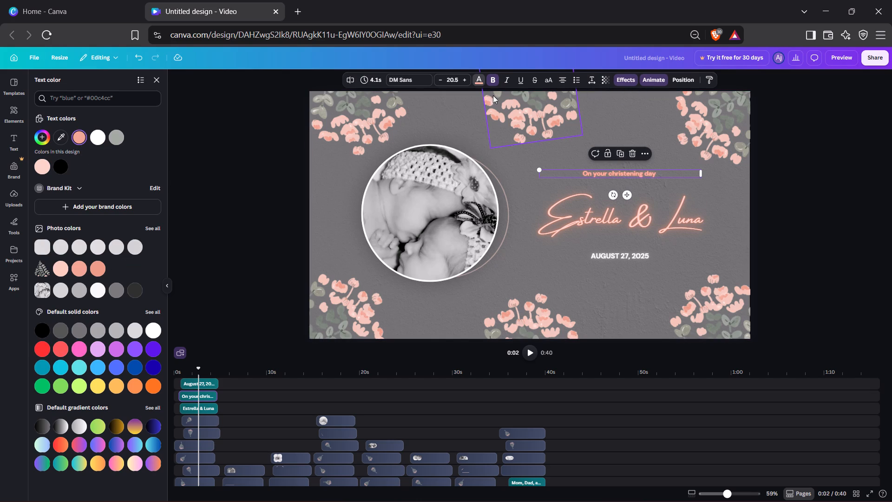
Turn off bold for the "On your christening day" text.
{"action": "left_click", "coordinate": [491, 79]}
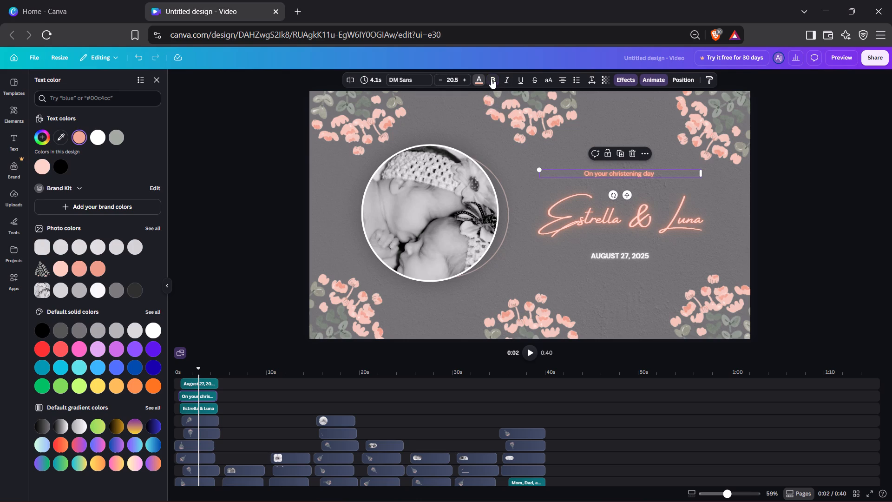
{"action": "left_click", "coordinate": [491, 79]}
{"action": "left_click", "coordinate": [491, 79]}
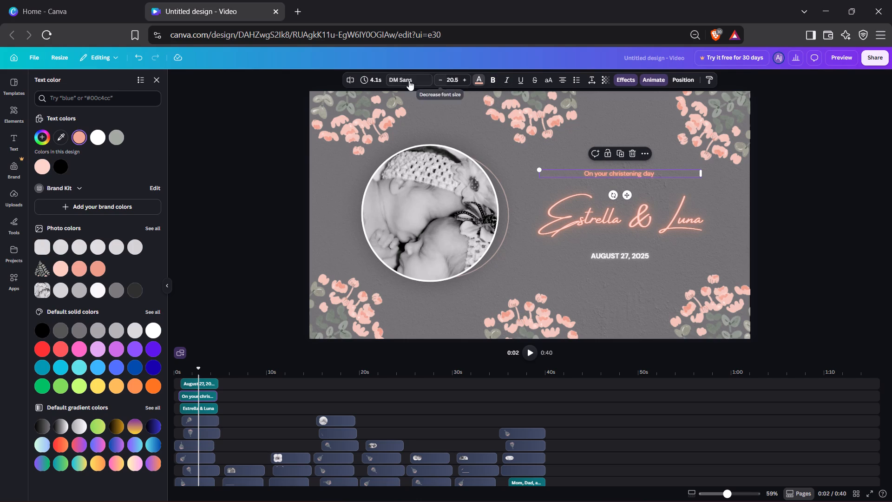
Try Amsterdam Four, Lora and Bebas Neue on the "On your christening day" text, and set its font to Cinzel Decorative.
{"action": "left_click", "coordinate": [398, 80]}
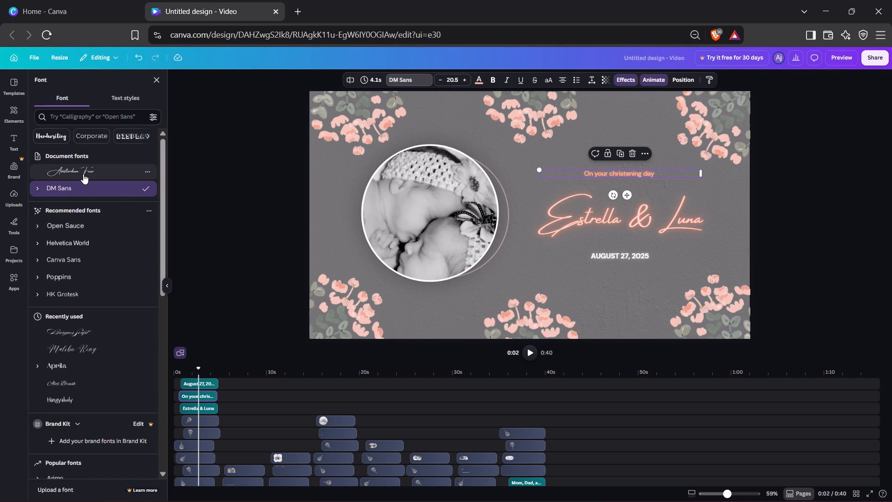
{"action": "left_click", "coordinate": [83, 174]}
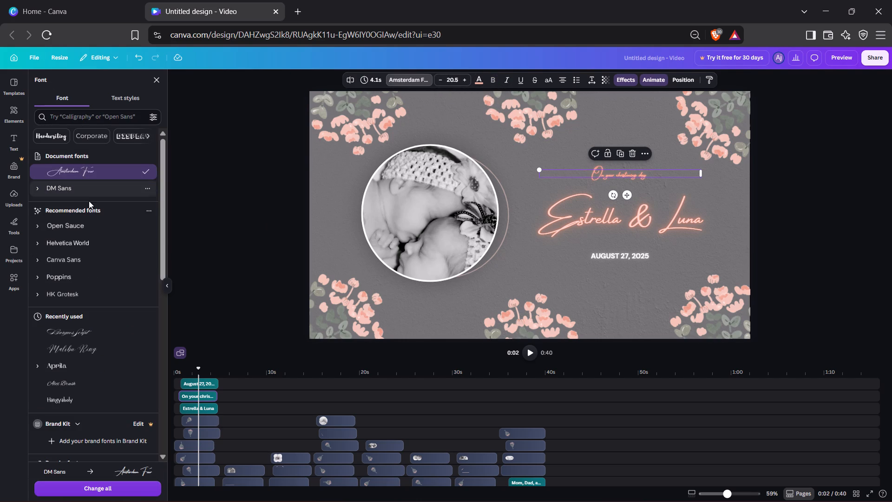
{"action": "scroll", "coordinate": [85, 345], "scroll_direction": "down", "scroll_amount": 2}
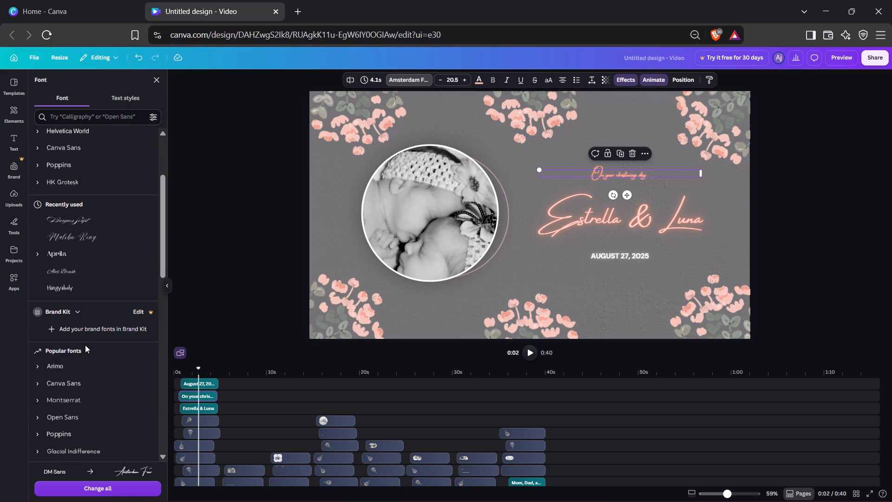
{"action": "scroll", "coordinate": [85, 345], "scroll_direction": "down", "scroll_amount": 4}
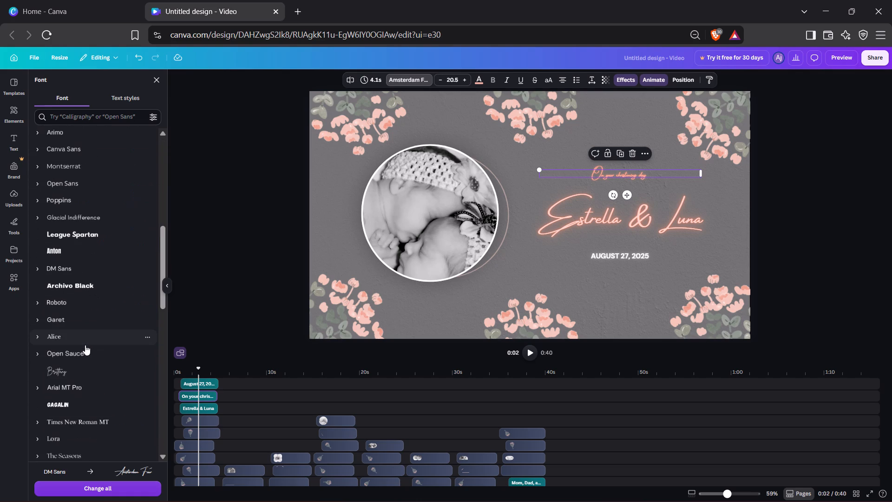
{"action": "scroll", "coordinate": [85, 345], "scroll_direction": "down", "scroll_amount": 1}
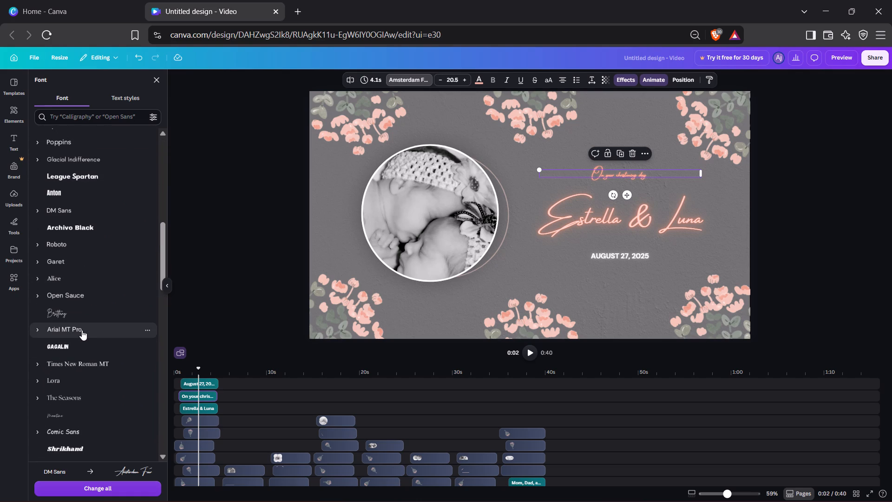
{"action": "scroll", "coordinate": [79, 337], "scroll_direction": "down", "scroll_amount": 1}
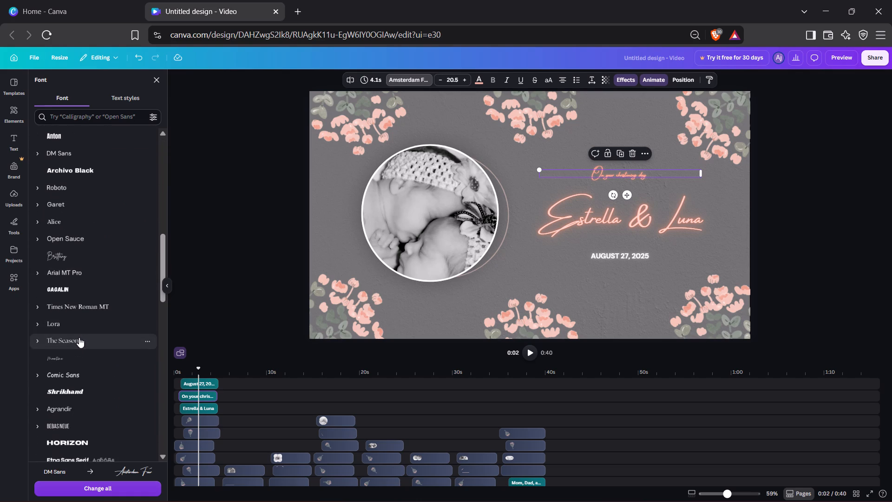
{"action": "left_click", "coordinate": [77, 326]}
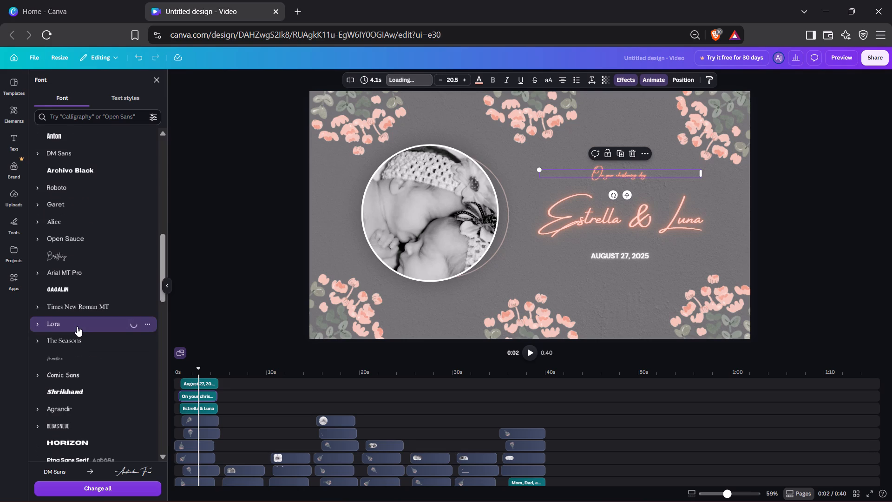
{"action": "scroll", "coordinate": [77, 326], "scroll_direction": "down", "scroll_amount": 1}
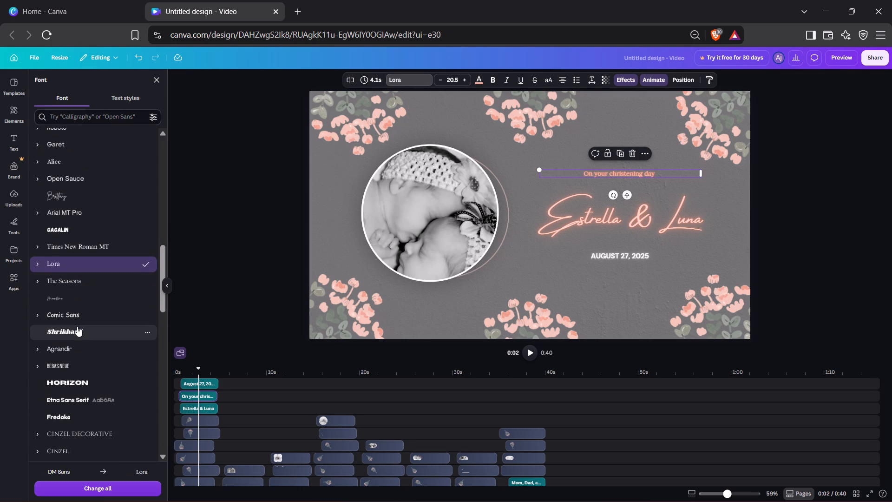
{"action": "scroll", "coordinate": [77, 326], "scroll_direction": "down", "scroll_amount": 2}
{"action": "left_click", "coordinate": [71, 254]}
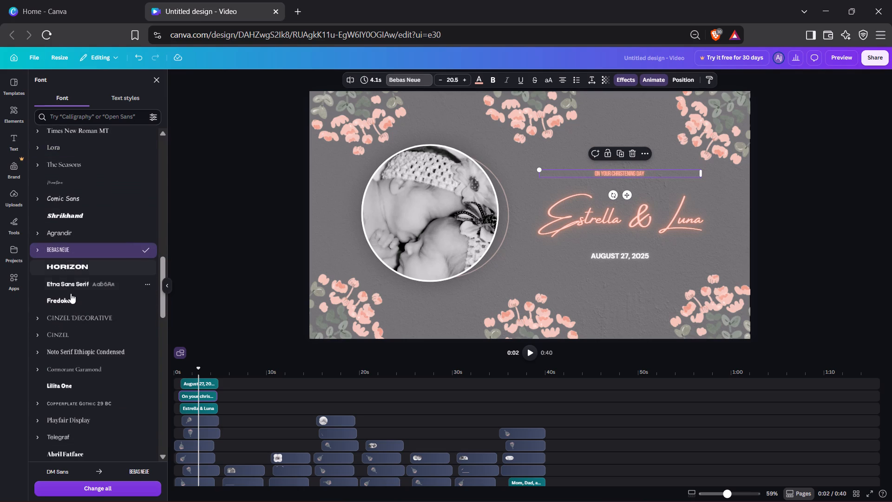
{"action": "left_click", "coordinate": [69, 321]}
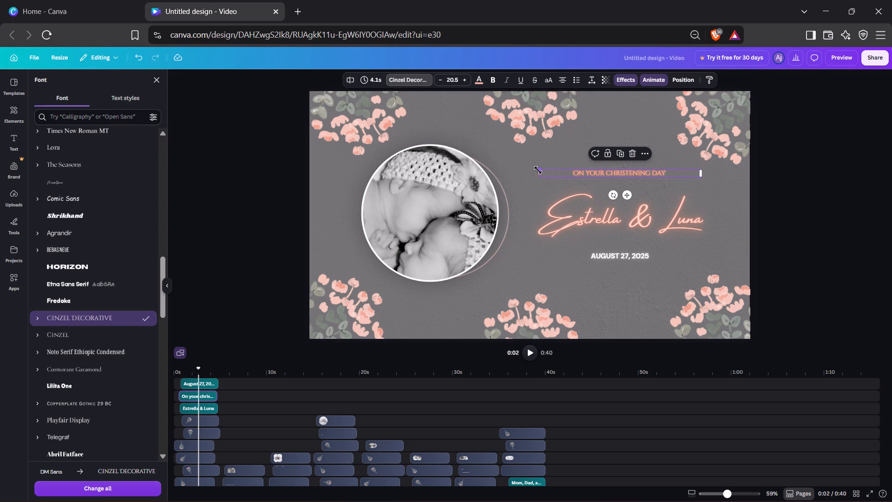
Scale the "On your christening day" text down to size 15.7 and move it down to just above the names.
{"action": "left_click_drag", "start_coordinate": [541, 171], "coordinate": [577, 180]}
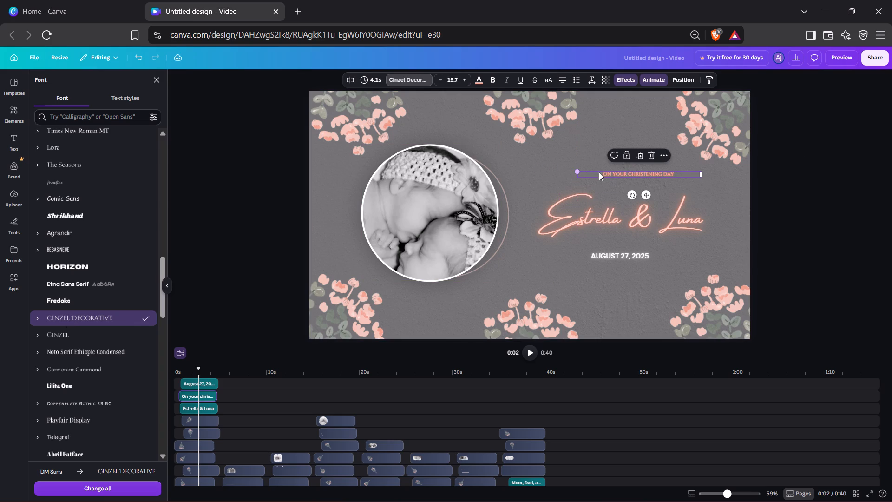
{"action": "left_click_drag", "start_coordinate": [636, 174], "coordinate": [630, 187]}
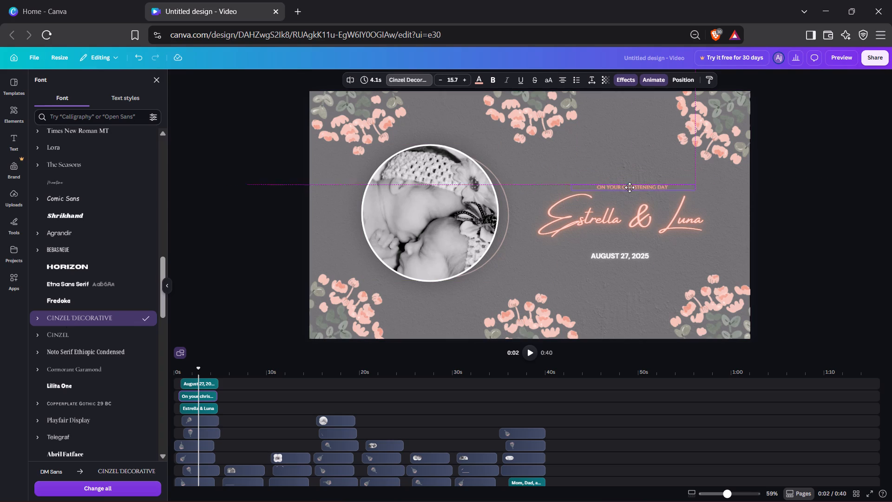
{"action": "left_click_drag", "start_coordinate": [630, 187], "coordinate": [631, 191]}
{"action": "left_click", "coordinate": [782, 209]}
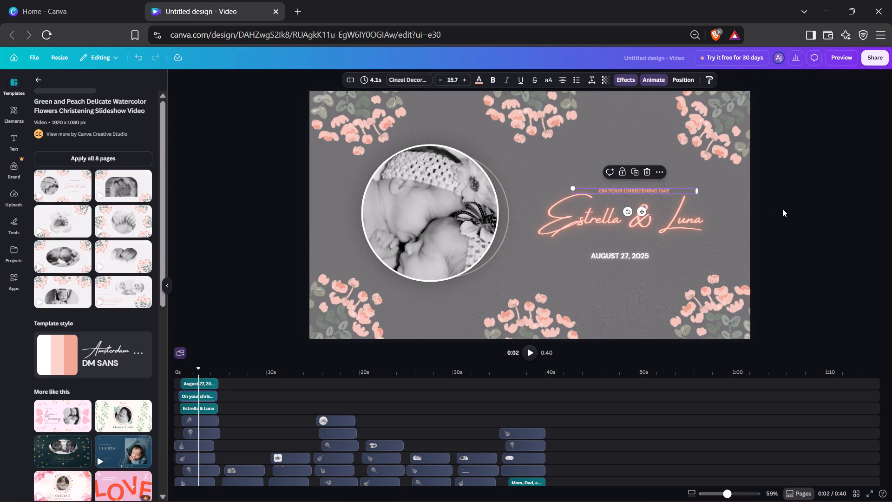
{"action": "left_click", "coordinate": [782, 209]}
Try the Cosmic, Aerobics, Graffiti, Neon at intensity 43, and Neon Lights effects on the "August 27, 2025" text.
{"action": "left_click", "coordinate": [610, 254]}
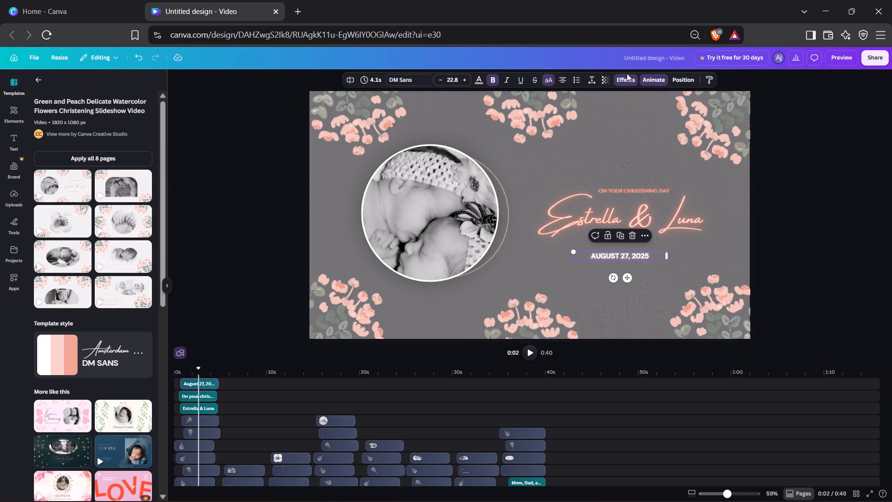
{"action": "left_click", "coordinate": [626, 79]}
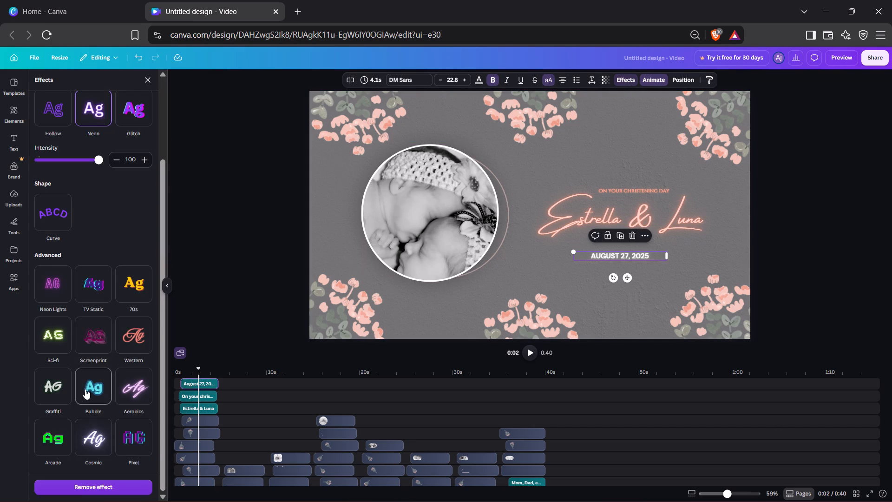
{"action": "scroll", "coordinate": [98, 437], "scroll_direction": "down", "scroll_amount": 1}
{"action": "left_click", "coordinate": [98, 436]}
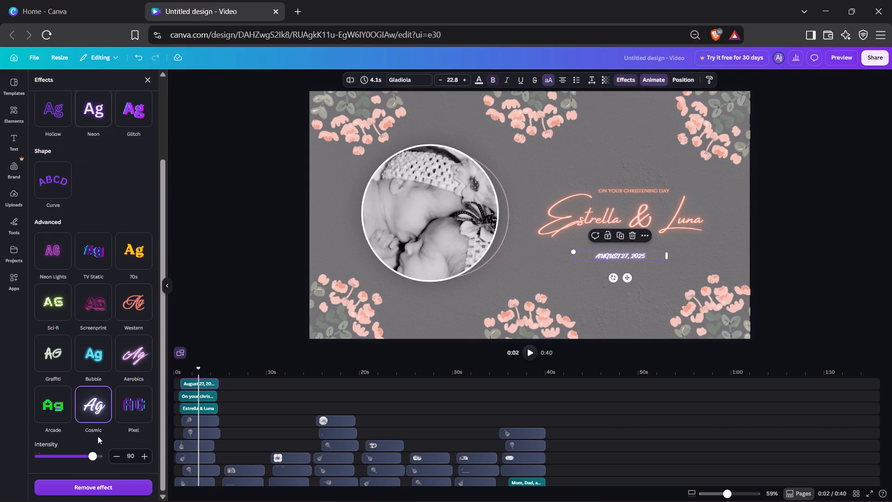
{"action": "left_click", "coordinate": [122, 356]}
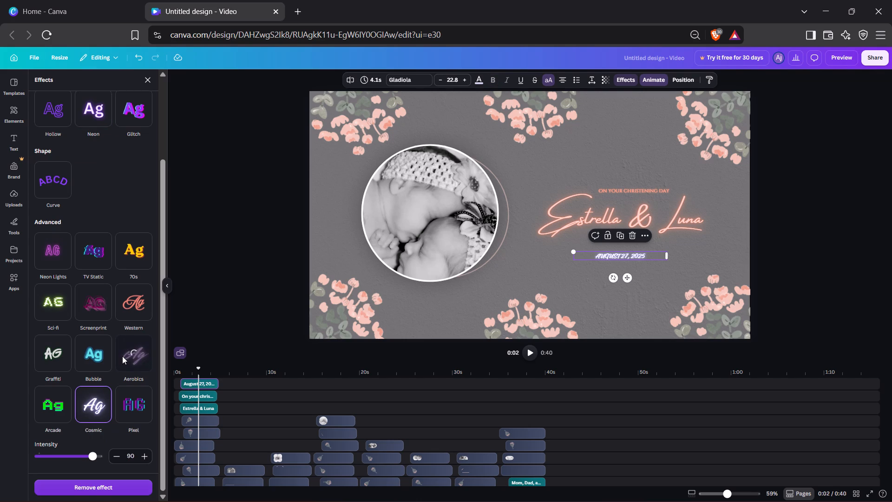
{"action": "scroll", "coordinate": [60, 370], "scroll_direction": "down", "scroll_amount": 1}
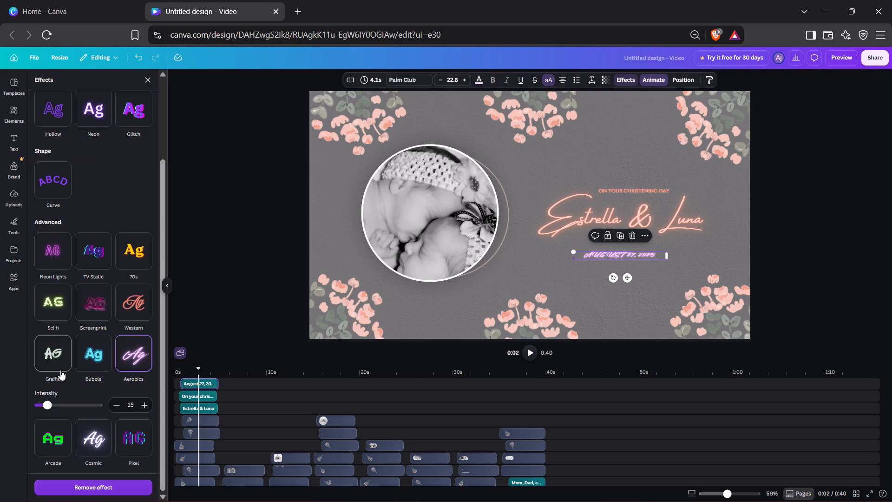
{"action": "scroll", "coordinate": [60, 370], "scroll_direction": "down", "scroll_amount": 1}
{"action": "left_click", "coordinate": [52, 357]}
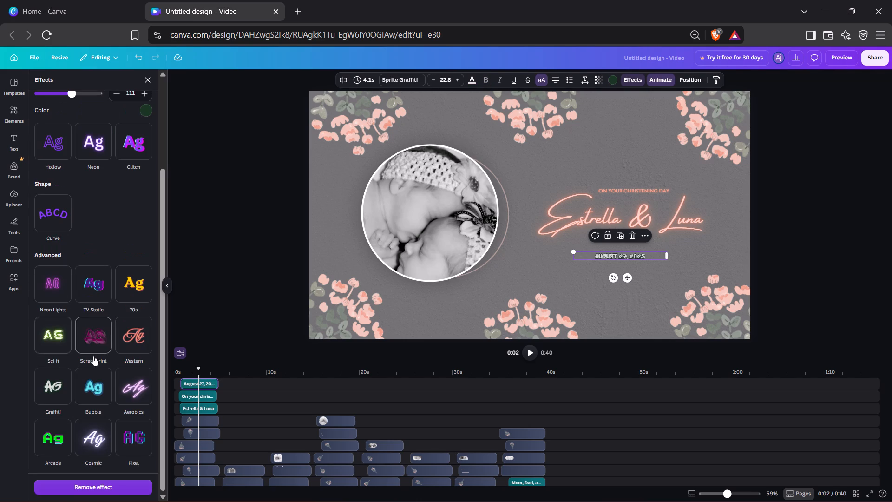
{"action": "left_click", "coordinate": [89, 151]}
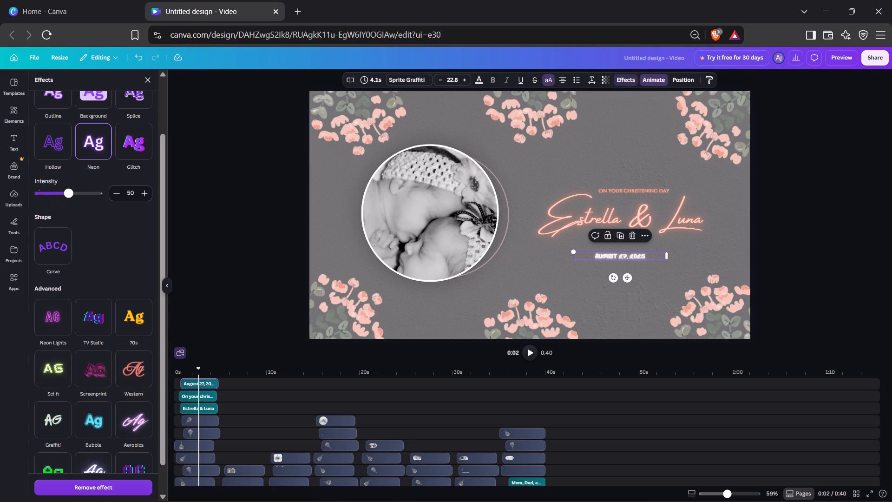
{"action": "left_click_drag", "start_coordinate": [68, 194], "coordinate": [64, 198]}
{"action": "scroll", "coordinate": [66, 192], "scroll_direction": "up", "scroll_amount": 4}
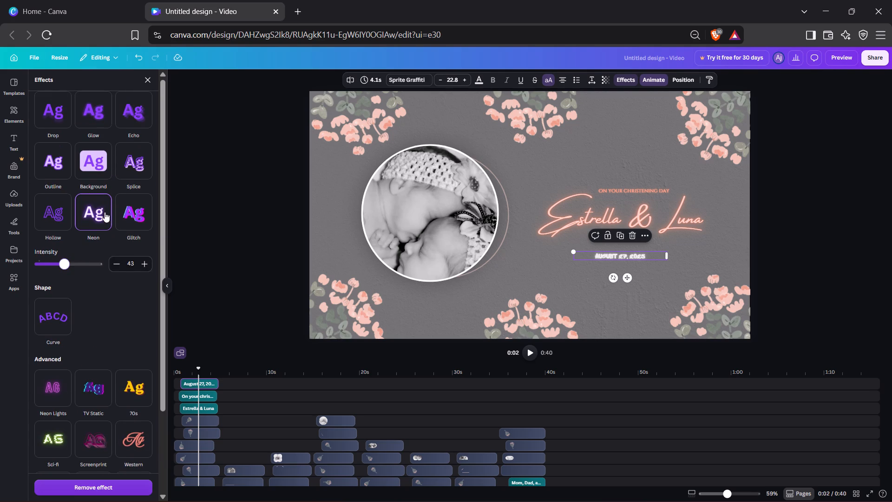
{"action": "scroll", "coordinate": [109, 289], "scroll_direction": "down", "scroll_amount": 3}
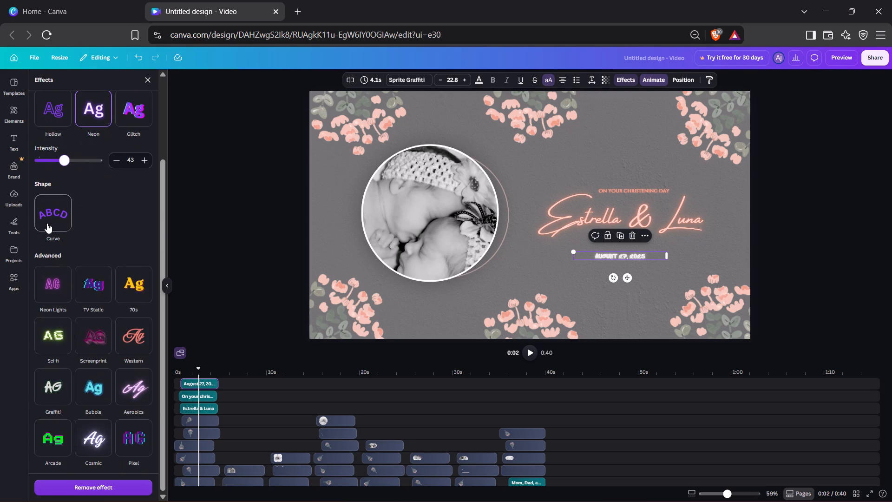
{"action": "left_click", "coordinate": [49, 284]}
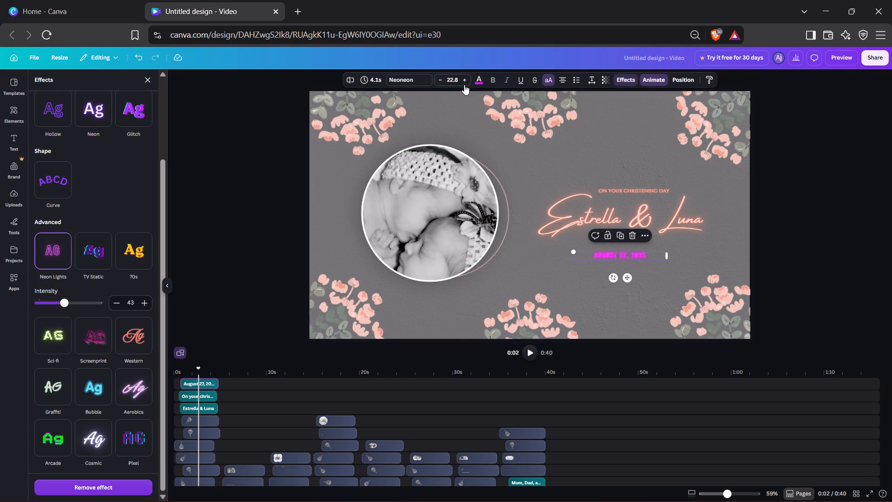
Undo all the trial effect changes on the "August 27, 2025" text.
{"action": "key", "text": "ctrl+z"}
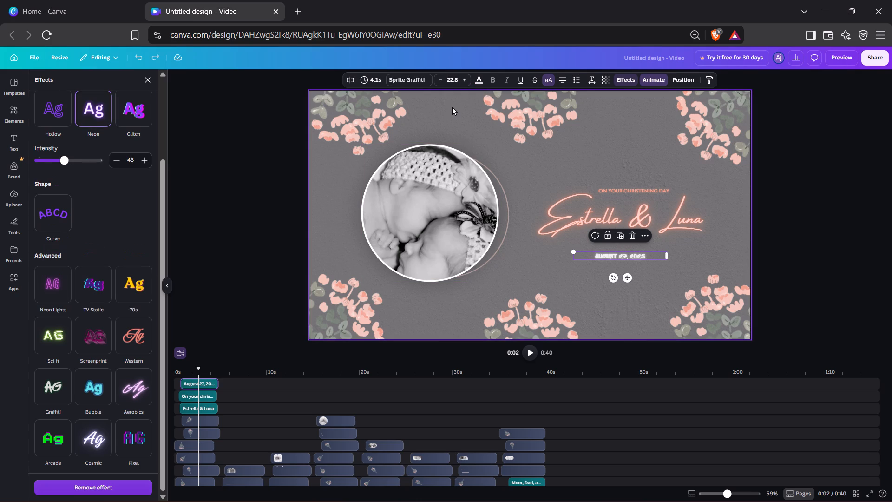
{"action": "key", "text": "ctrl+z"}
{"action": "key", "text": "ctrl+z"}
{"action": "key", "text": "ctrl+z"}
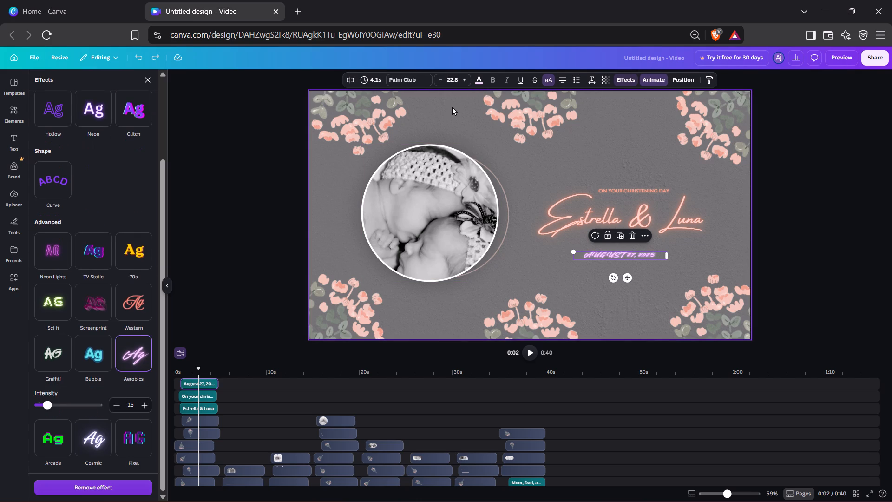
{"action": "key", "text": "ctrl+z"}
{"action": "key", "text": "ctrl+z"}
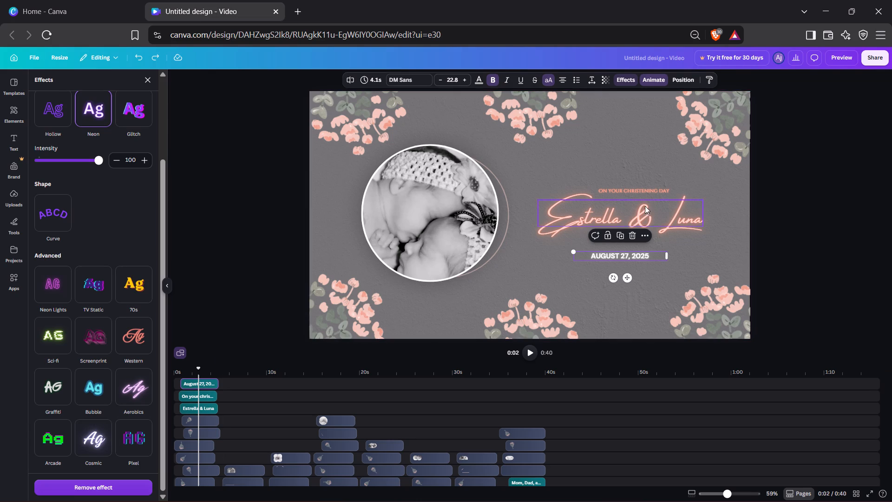
Set the font of the "August 27, 2025" text to Cinzel Decorative.
{"action": "left_click", "coordinate": [411, 83]}
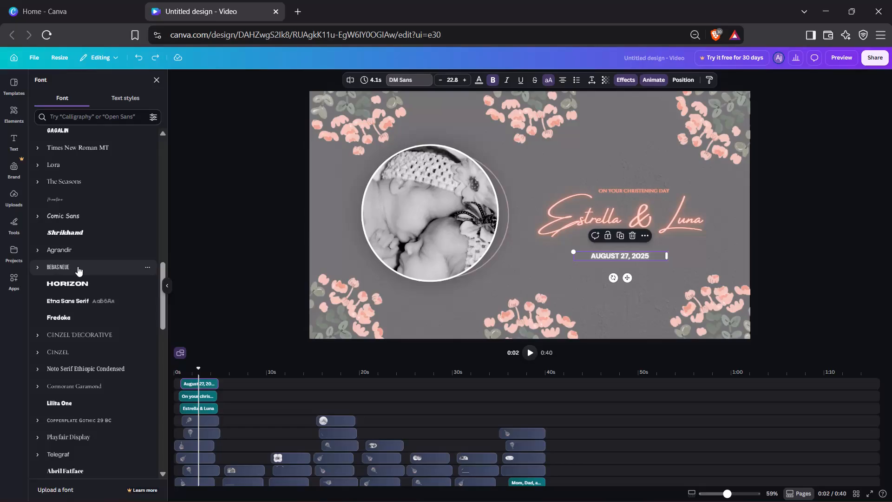
{"action": "scroll", "coordinate": [78, 266], "scroll_direction": "down", "scroll_amount": 2}
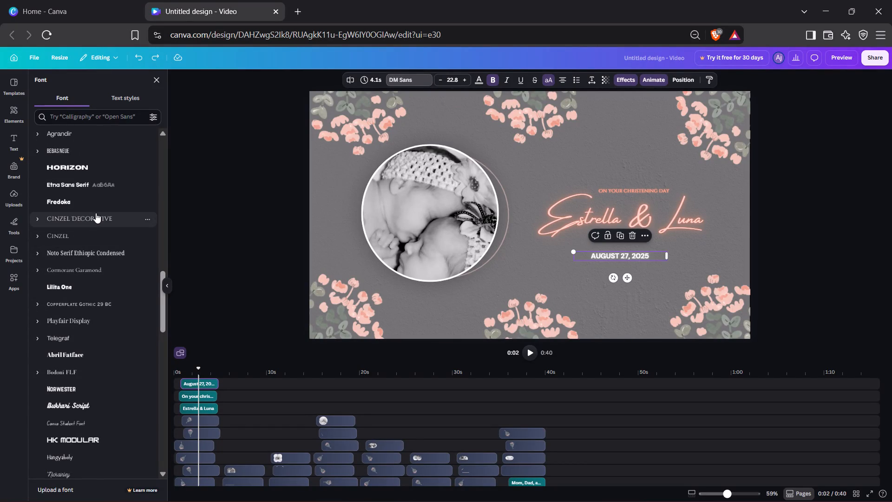
{"action": "left_click", "coordinate": [96, 213]}
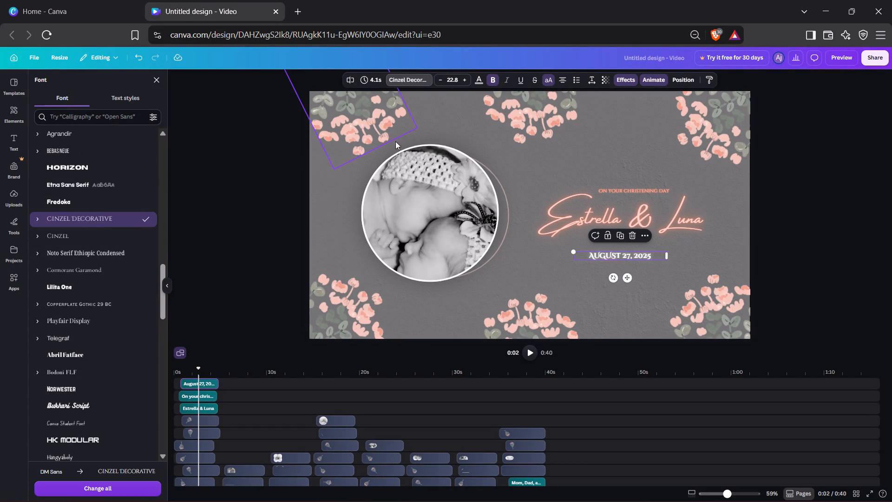
Go to the second page, with the arched photo of the sleeping babies, and set its background colour to black.
{"action": "left_click", "coordinate": [241, 375]}
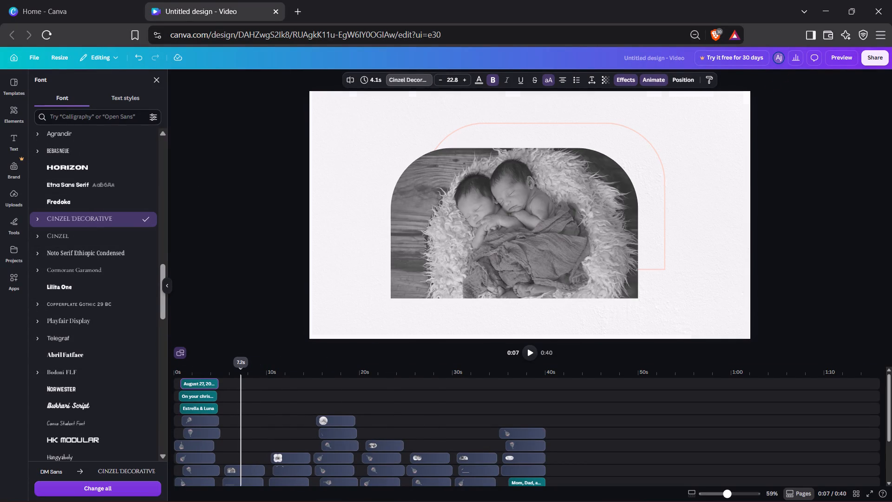
{"action": "left_click", "coordinate": [344, 262]}
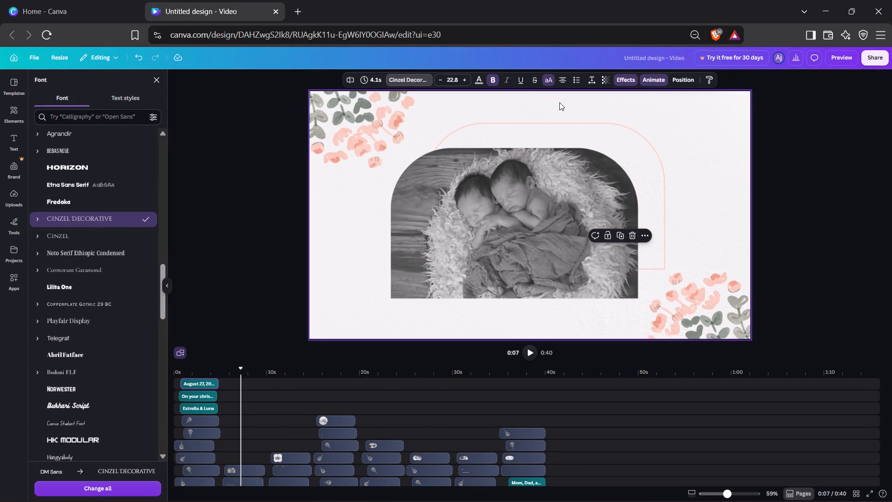
{"action": "left_click", "coordinate": [335, 248]}
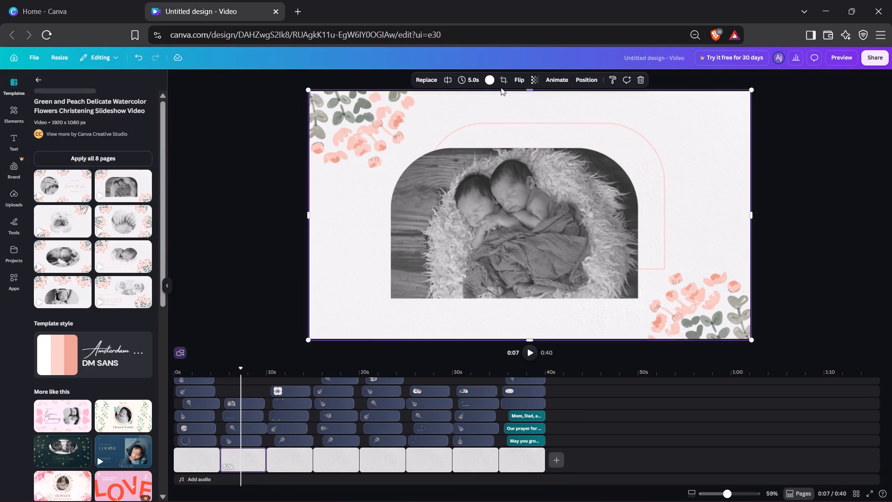
{"action": "left_click", "coordinate": [490, 83]}
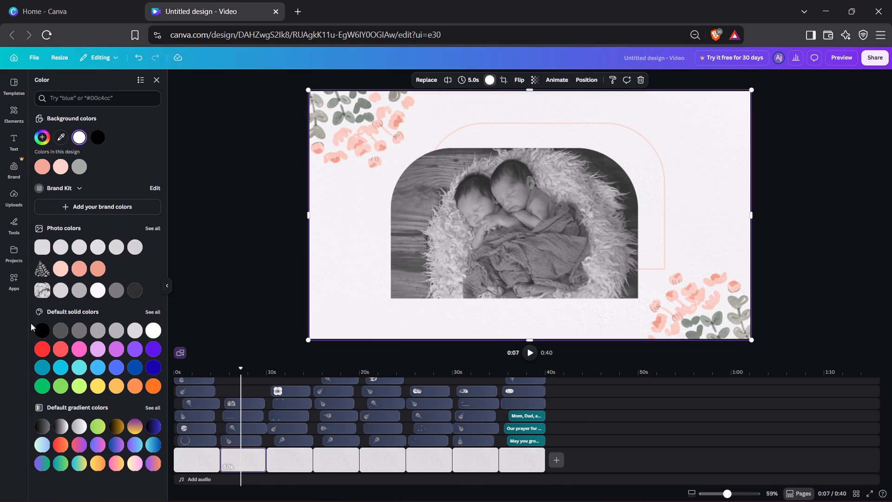
{"action": "left_click", "coordinate": [39, 330]}
{"action": "left_click", "coordinate": [564, 255]}
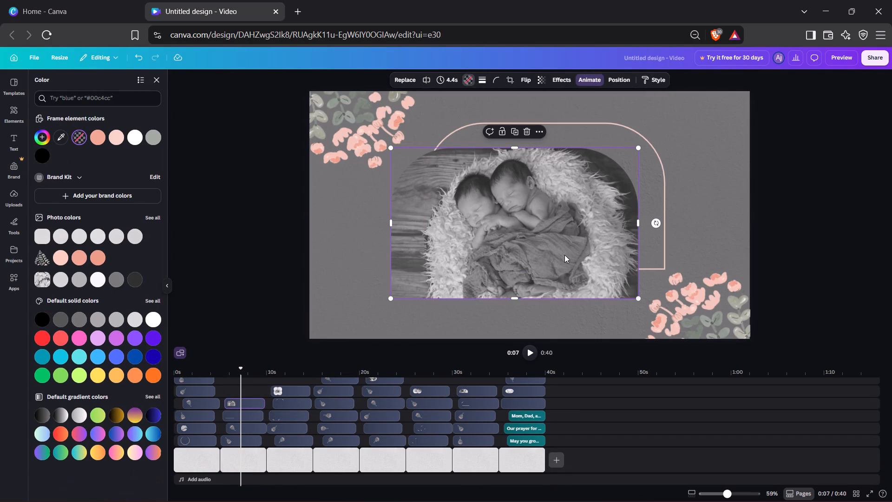
{"action": "left_click", "coordinate": [365, 120]}
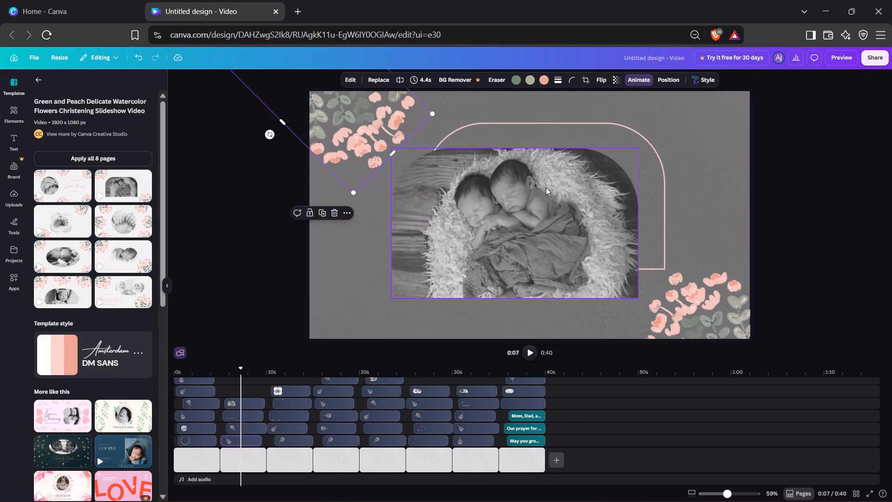
Apply the Simple effect to the arched photo of the sleeping babies on the second page.
{"action": "left_click", "coordinate": [715, 312]}
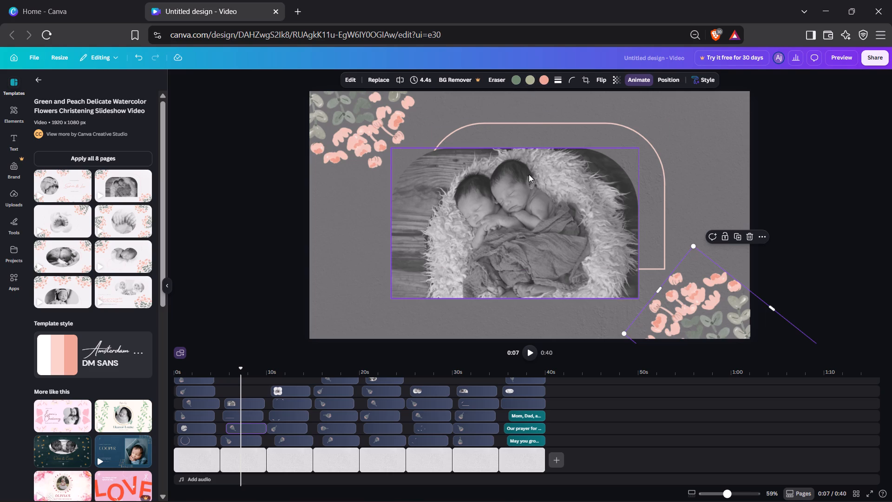
{"action": "left_click", "coordinate": [515, 183]}
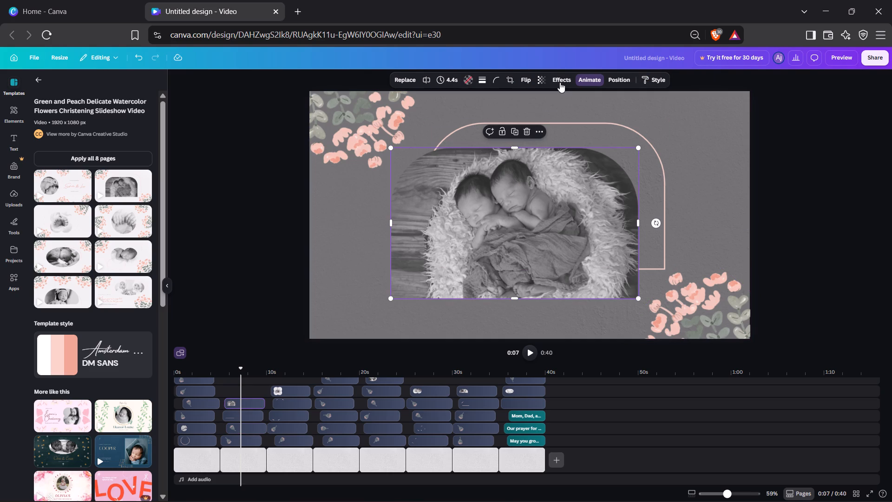
{"action": "left_click", "coordinate": [559, 78]}
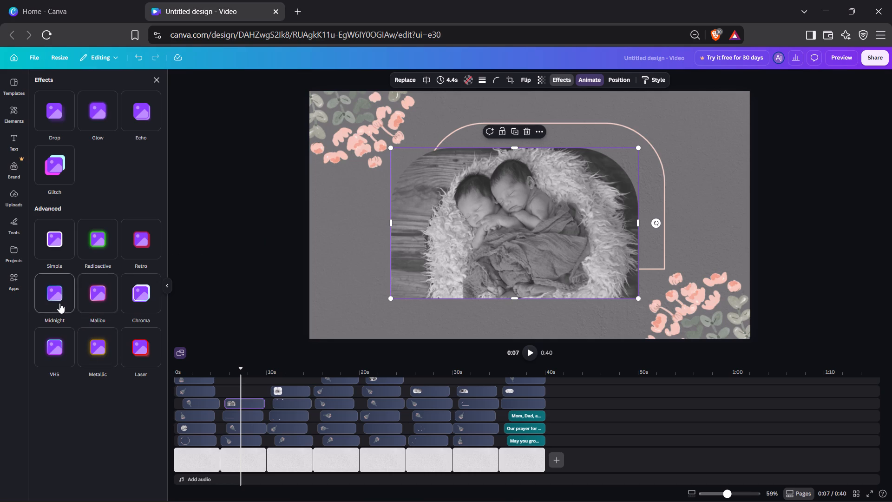
{"action": "left_click", "coordinate": [51, 241]}
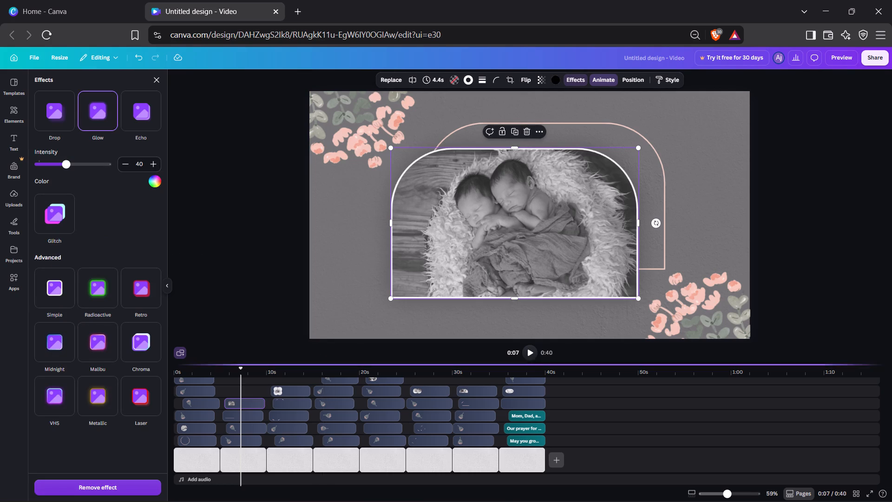
Go to the third page, with the clover-shaped photo of baby feet, and set its background colour to black.
{"action": "left_click", "coordinate": [286, 372]}
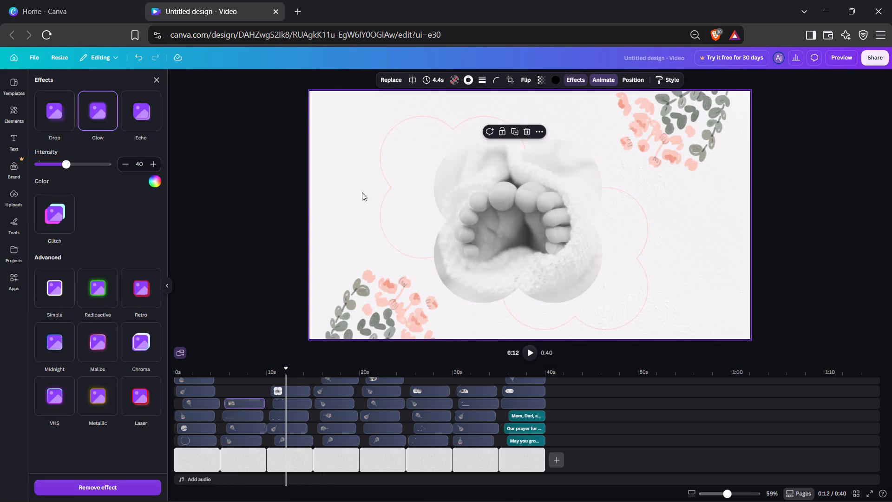
{"action": "left_click", "coordinate": [362, 192]}
{"action": "left_click", "coordinate": [489, 82]}
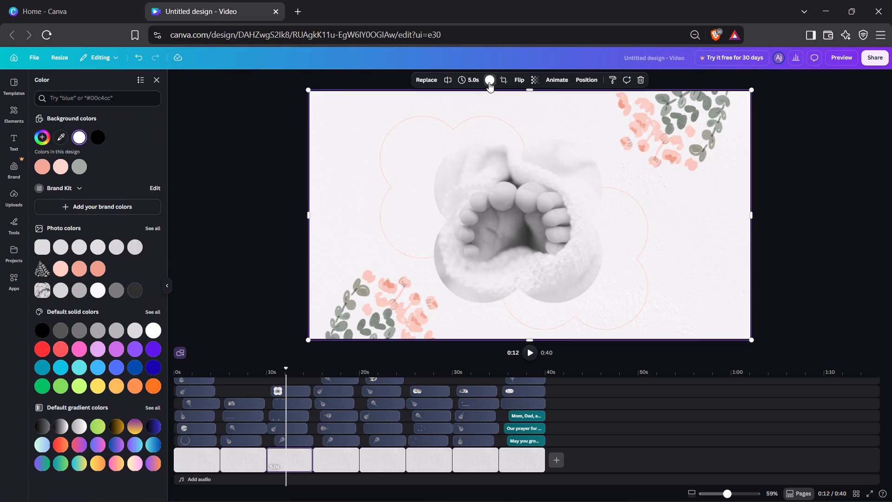
{"action": "left_click", "coordinate": [43, 334]}
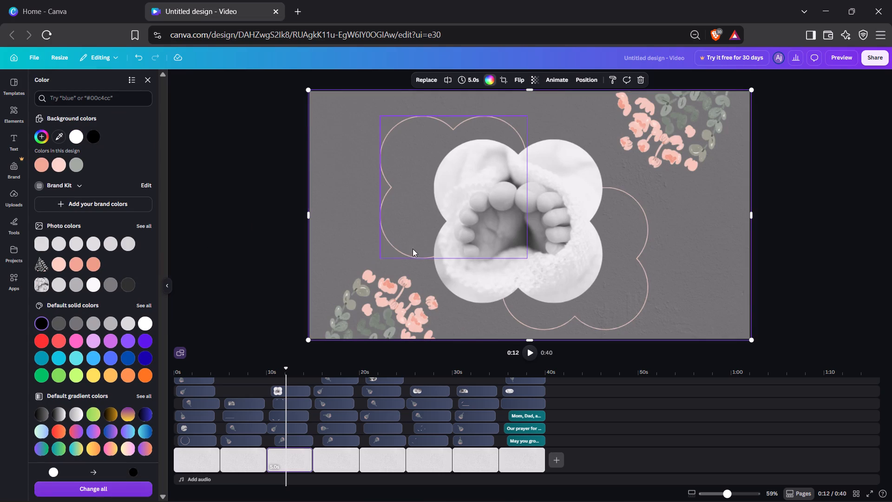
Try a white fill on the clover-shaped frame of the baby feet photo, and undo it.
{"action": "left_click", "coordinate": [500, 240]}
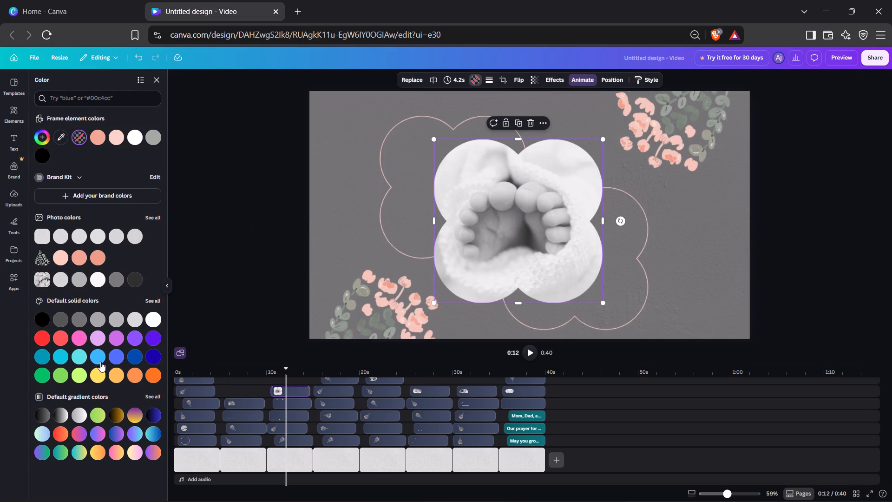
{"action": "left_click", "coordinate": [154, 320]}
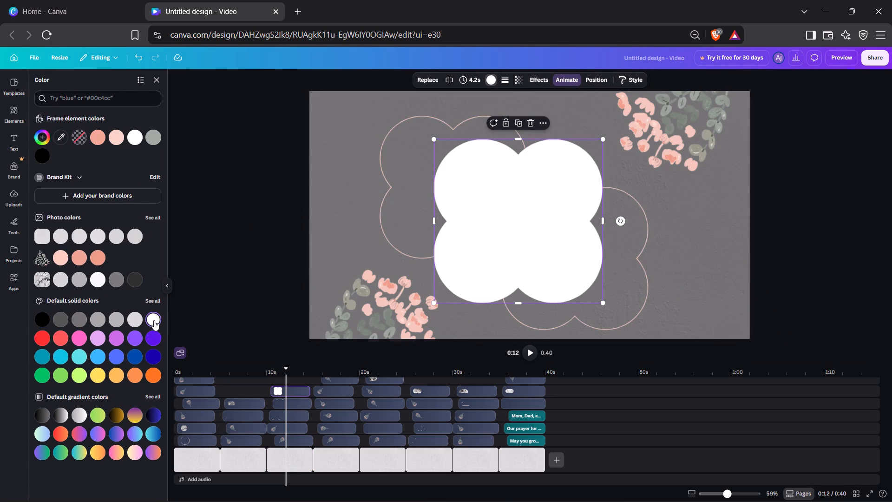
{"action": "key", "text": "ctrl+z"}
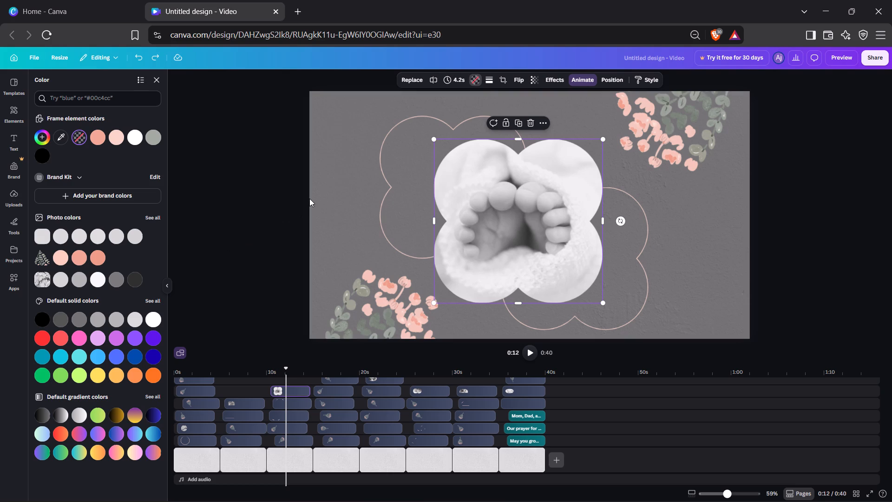
Apply the Simple effect to the clover-shaped baby feet photo.
{"action": "left_click", "coordinate": [555, 82]}
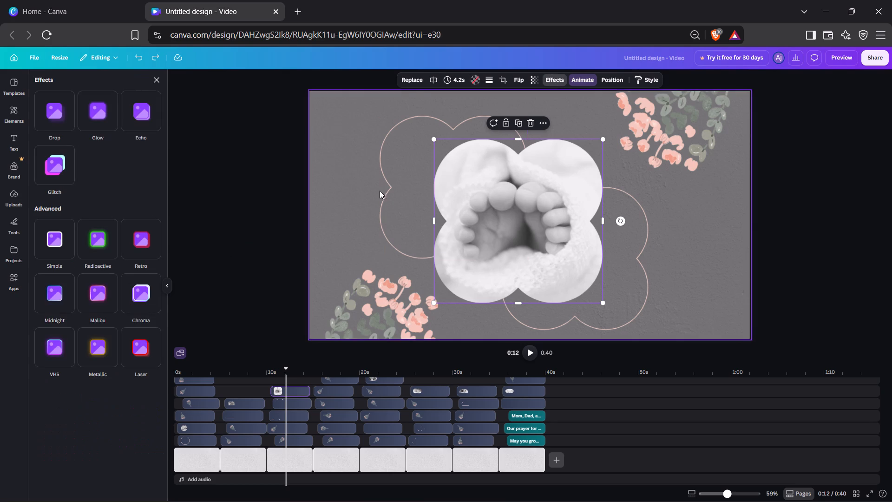
{"action": "left_click", "coordinate": [65, 231]}
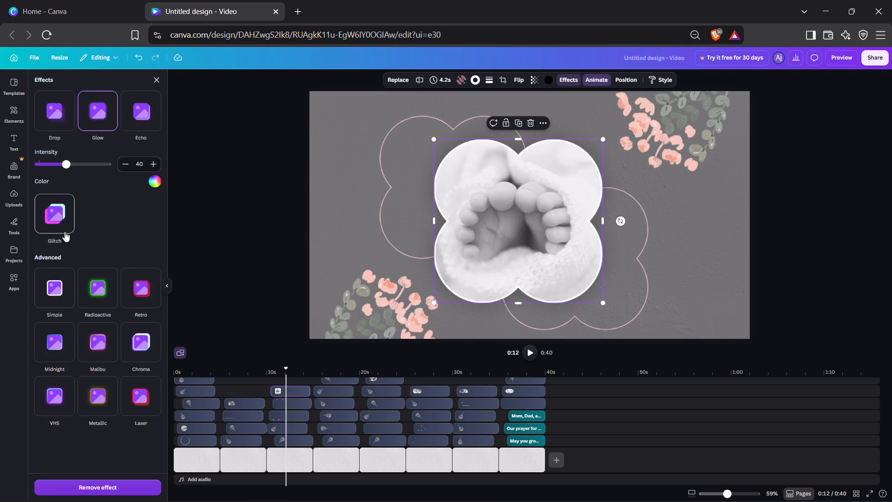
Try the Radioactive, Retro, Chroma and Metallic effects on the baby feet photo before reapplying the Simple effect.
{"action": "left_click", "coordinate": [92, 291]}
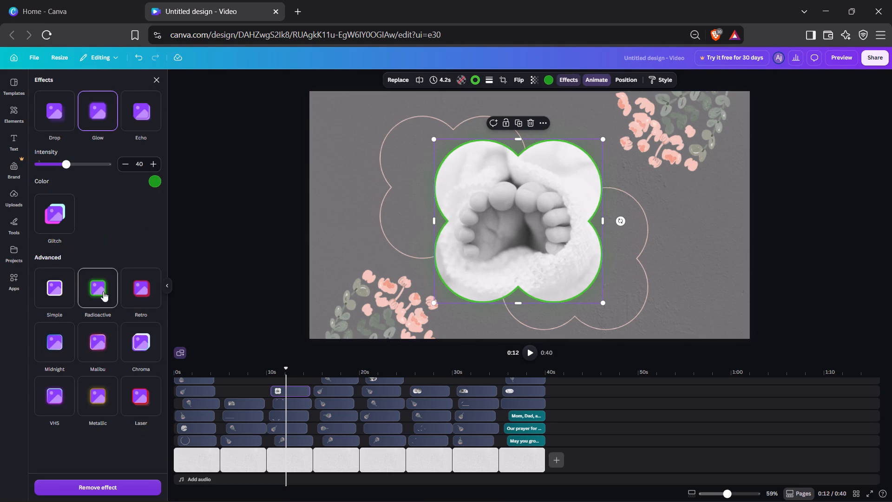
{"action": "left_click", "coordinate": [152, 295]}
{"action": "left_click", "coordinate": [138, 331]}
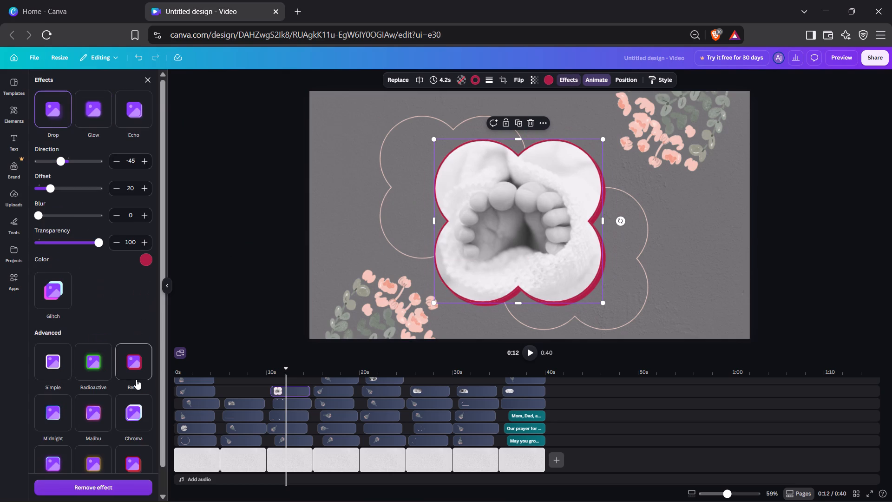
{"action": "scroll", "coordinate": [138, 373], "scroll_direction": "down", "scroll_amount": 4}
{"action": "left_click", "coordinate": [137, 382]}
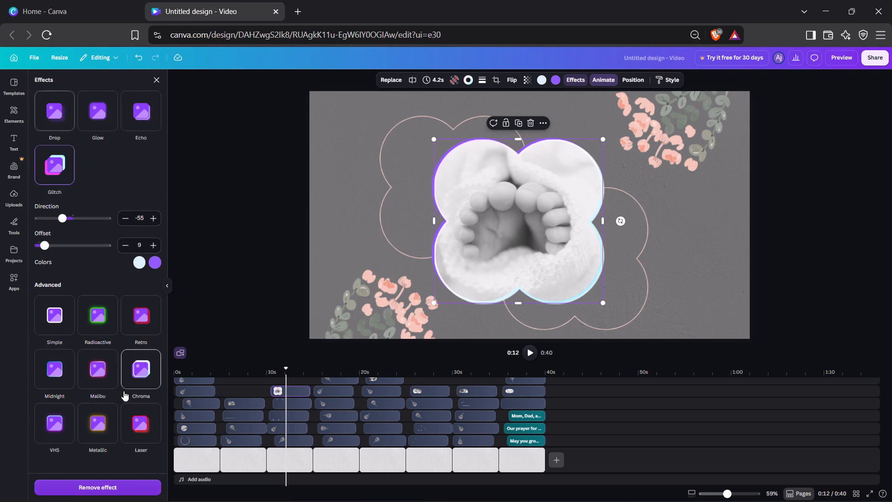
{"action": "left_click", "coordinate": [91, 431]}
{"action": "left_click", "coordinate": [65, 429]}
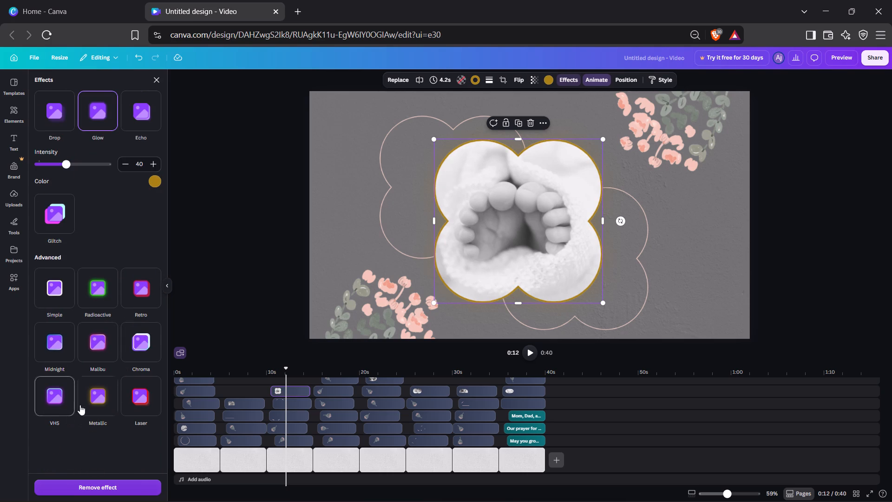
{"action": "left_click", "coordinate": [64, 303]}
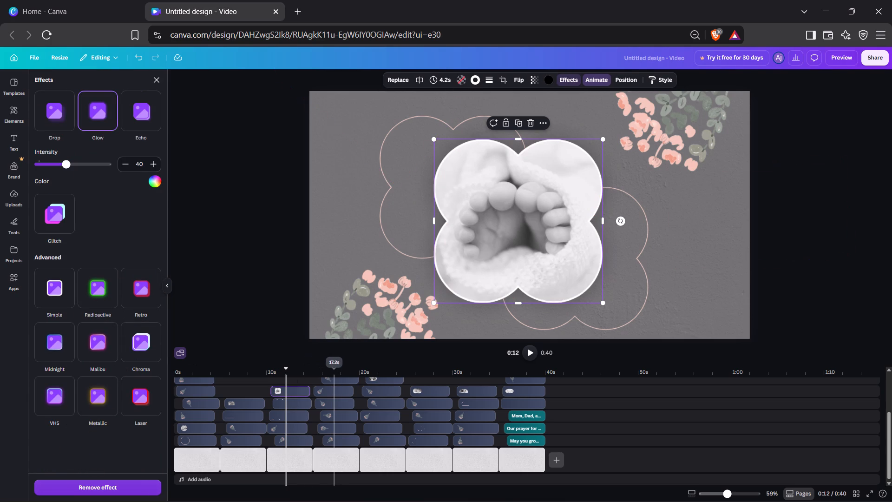
Go to the fourth page, with the circular photo of baby hands, and set its background colour to black.
{"action": "left_click", "coordinate": [336, 370]}
{"action": "left_click", "coordinate": [425, 283]}
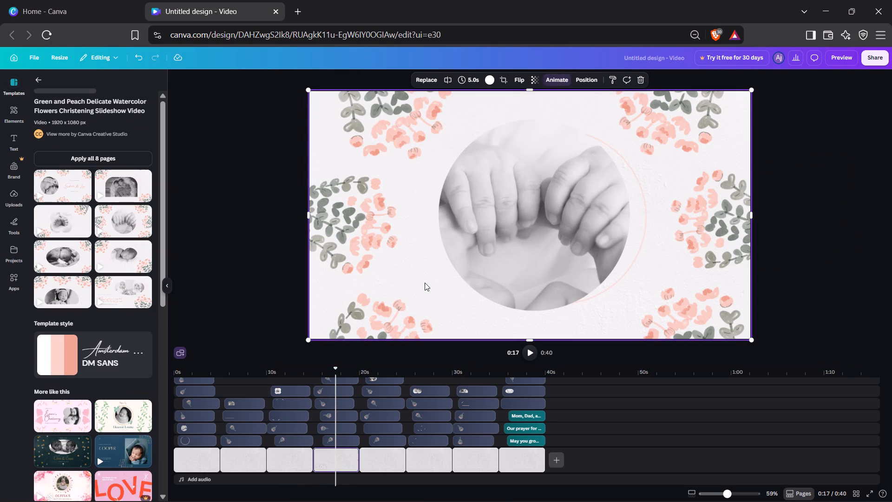
{"action": "left_click", "coordinate": [491, 78]}
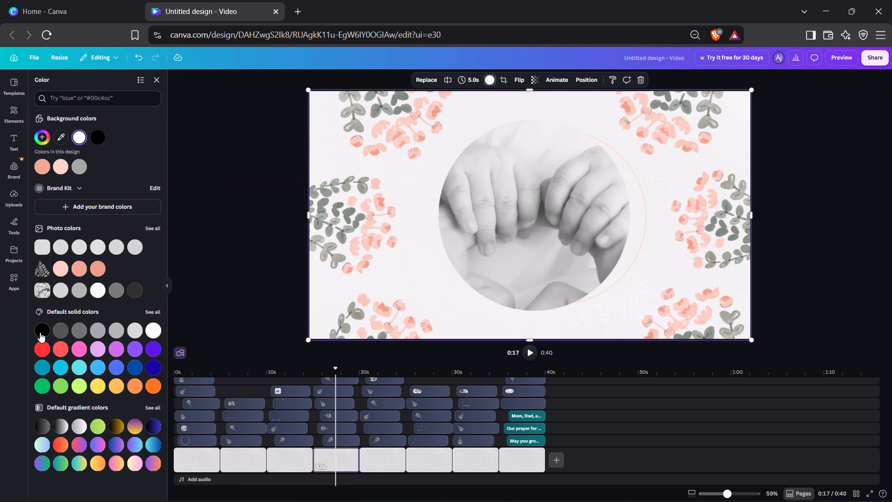
{"action": "left_click", "coordinate": [40, 332]}
Apply the Simple effect to the circular baby hands photo on the fourth page.
{"action": "left_click", "coordinate": [579, 186]}
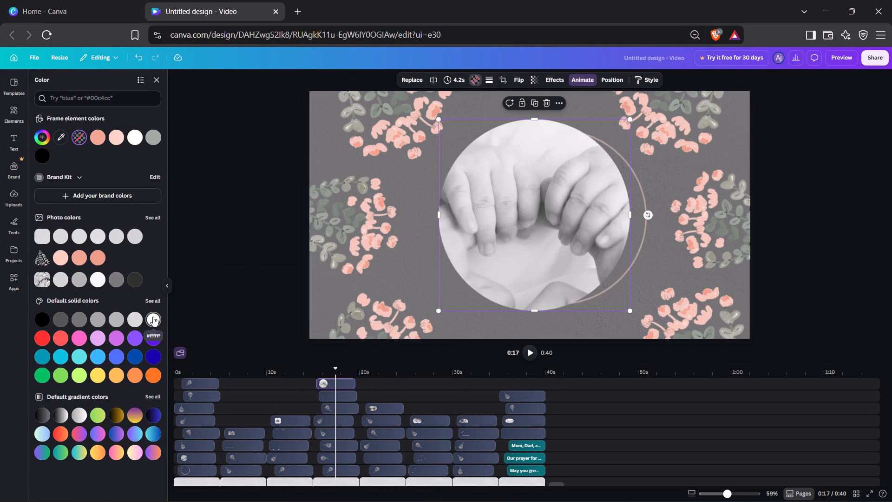
{"action": "left_click", "coordinate": [550, 78]}
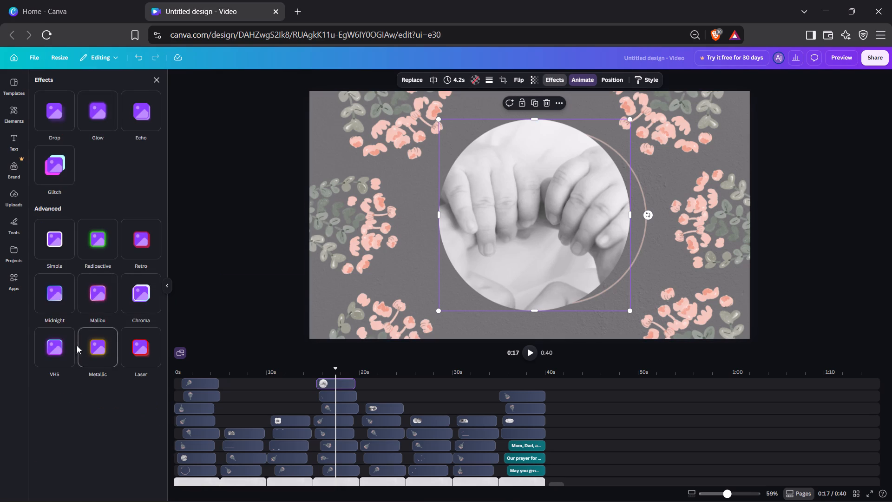
{"action": "left_click", "coordinate": [49, 242]}
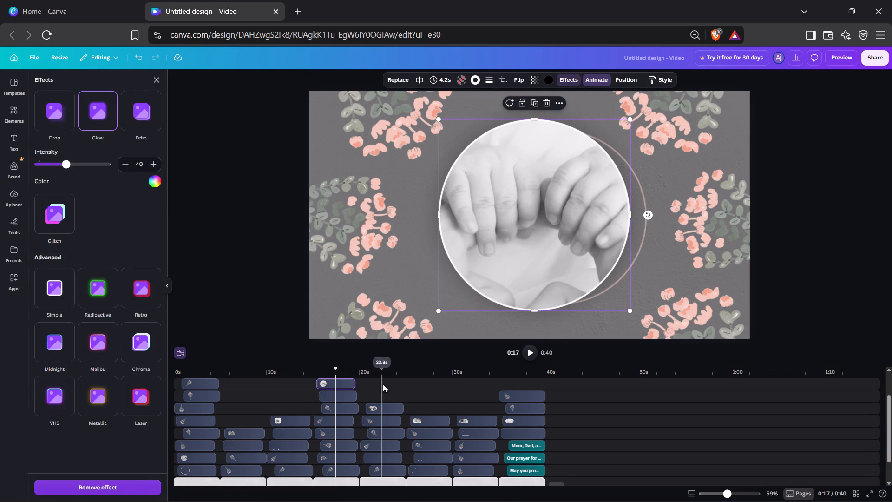
Go to the fifth page, with the oval photo of a baby against an adult's face, and set its background colour to black.
{"action": "left_click", "coordinate": [386, 372]}
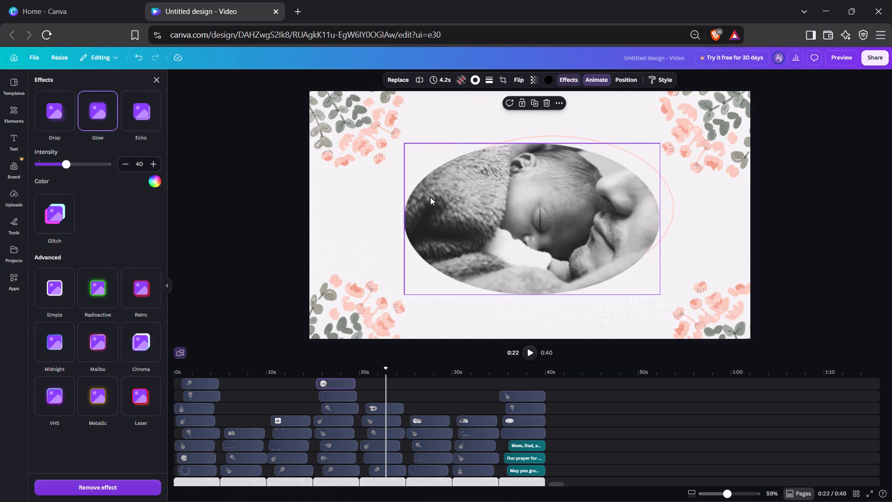
{"action": "left_click", "coordinate": [382, 204]}
{"action": "left_click", "coordinate": [488, 83]}
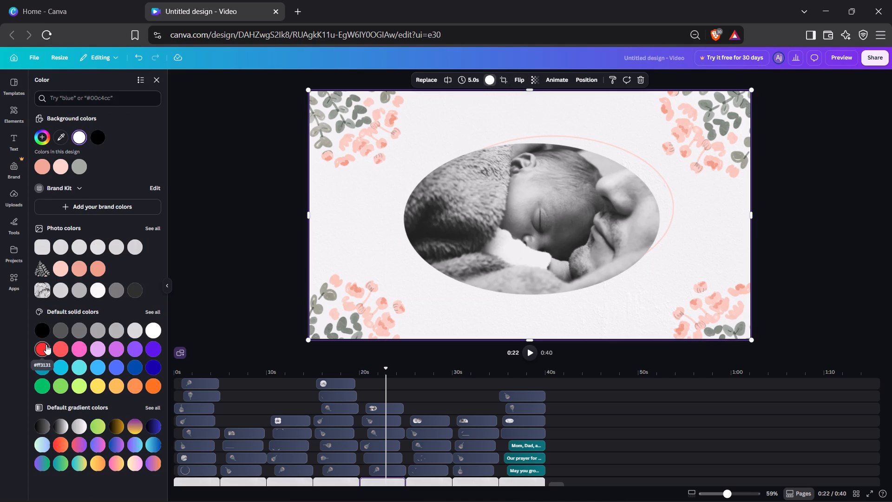
{"action": "left_click", "coordinate": [39, 330]}
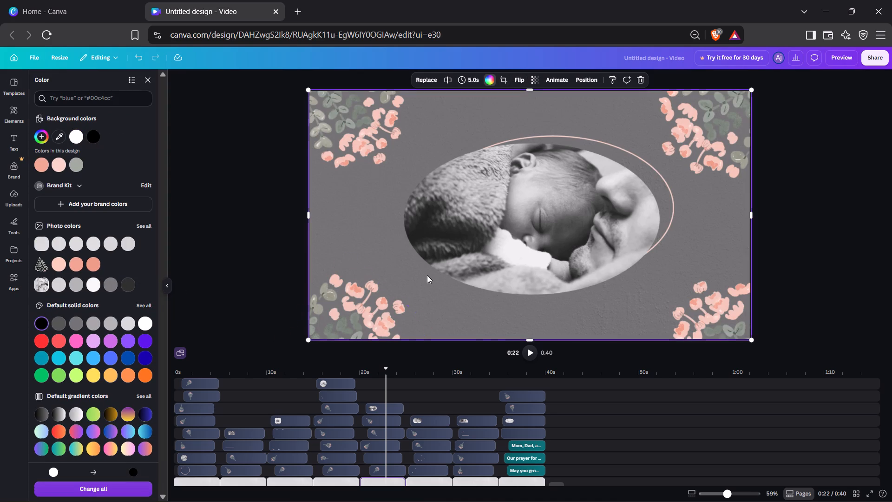
Apply the Simple effect to the oval photo on the fifth page.
{"action": "left_click", "coordinate": [504, 254]}
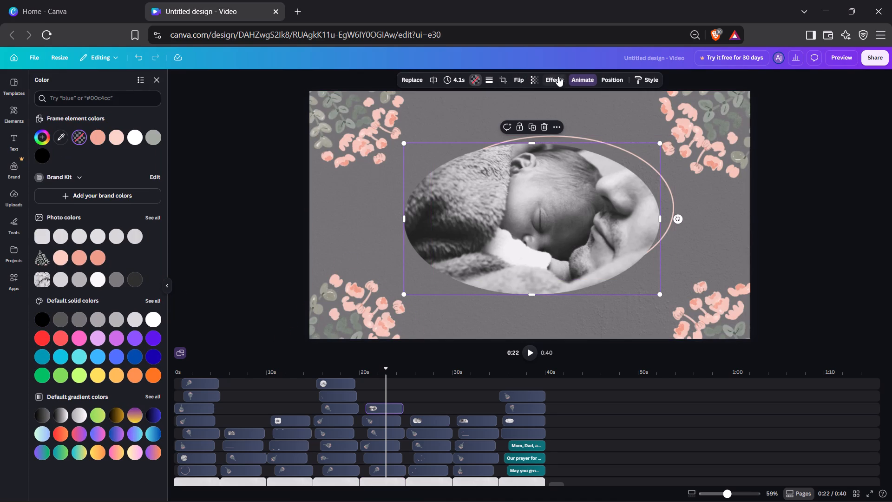
{"action": "left_click", "coordinate": [557, 76]}
{"action": "left_click", "coordinate": [50, 232]}
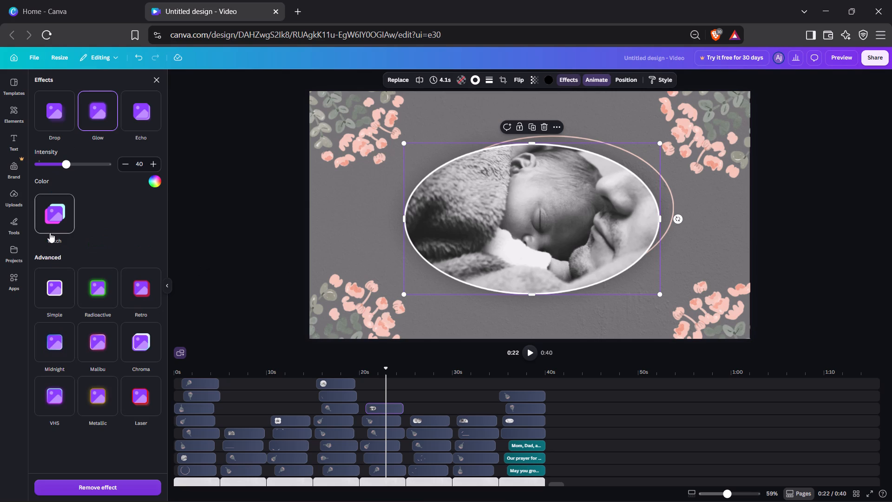
Go to the sixth page, with the double-circle photo of a sleeping baby, and set its background colour to black.
{"action": "left_click", "coordinate": [430, 371]}
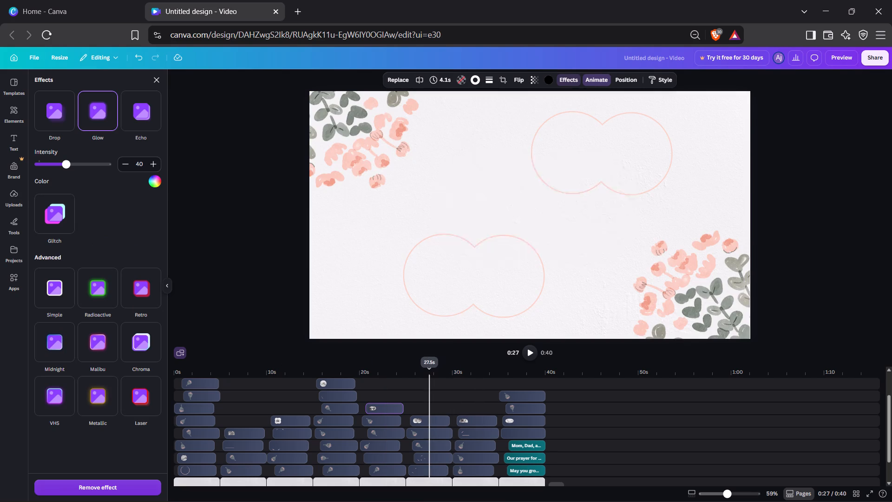
{"action": "left_click", "coordinate": [368, 277]}
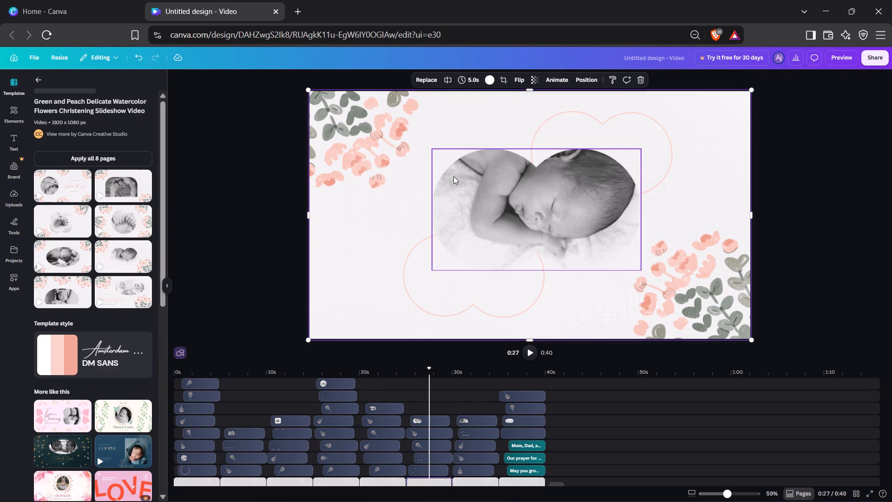
{"action": "left_click", "coordinate": [489, 81]}
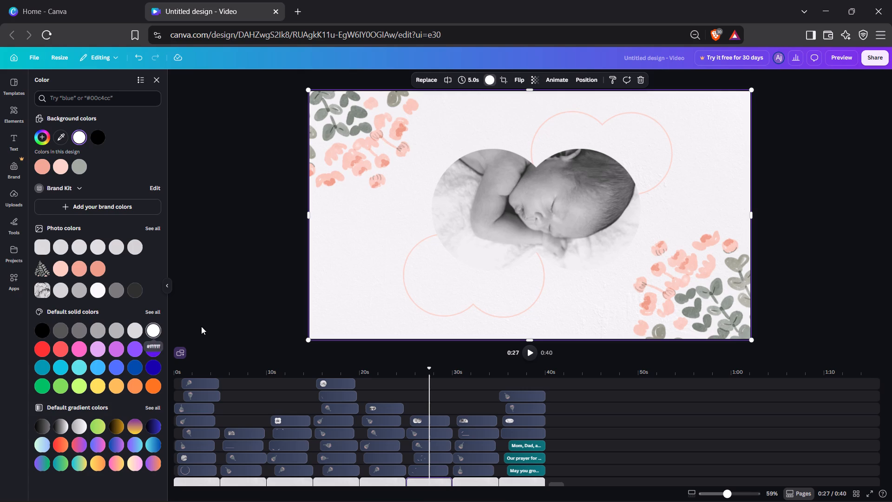
{"action": "left_click", "coordinate": [41, 331]}
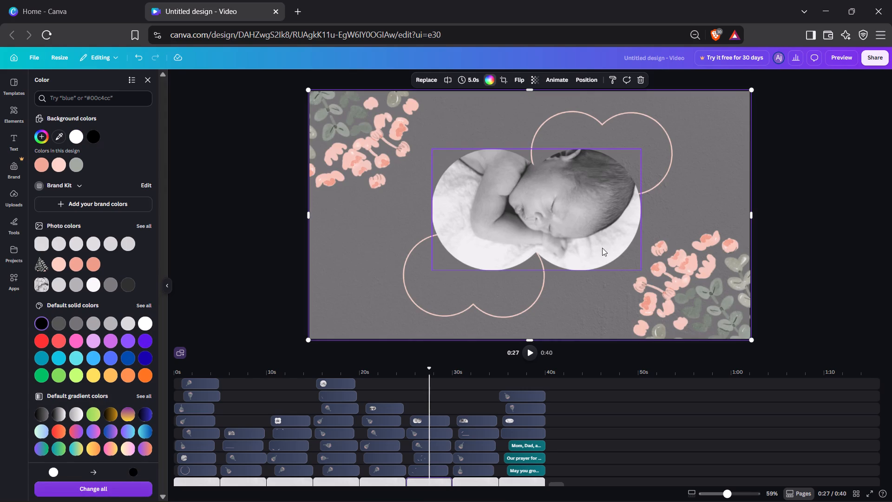
Apply the Simple effect to the double-circle sleeping baby photo on the sixth page.
{"action": "left_click", "coordinate": [600, 243]}
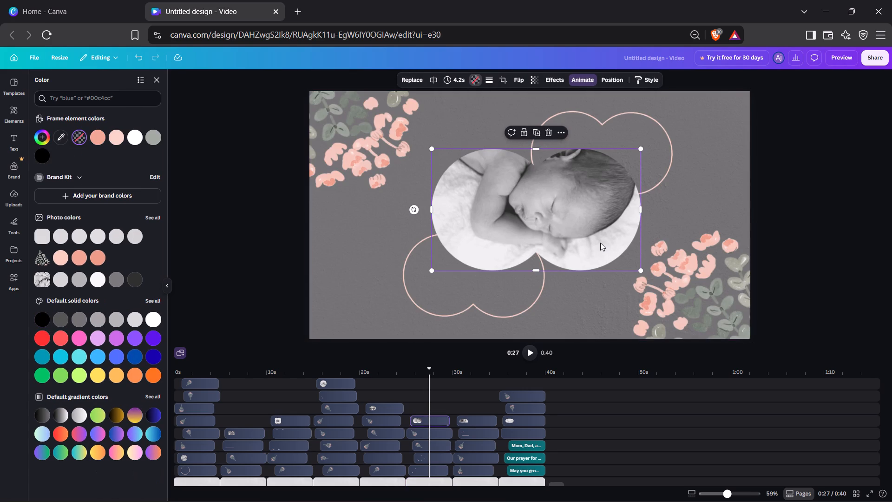
{"action": "left_click", "coordinate": [551, 79]}
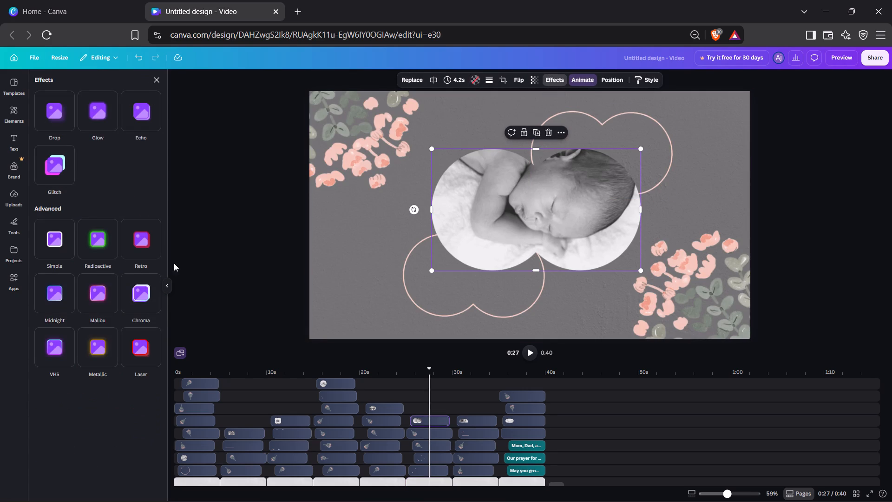
{"action": "left_click", "coordinate": [54, 245]}
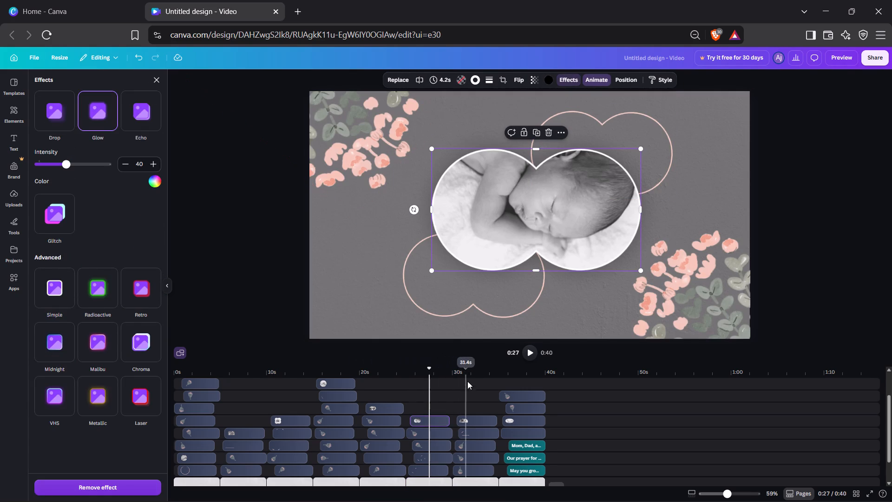
Go to the seventh page, with the dome-shaped photo of a baby wearing a headband, and set its background colour to black.
{"action": "left_click", "coordinate": [477, 374]}
{"action": "left_click", "coordinate": [350, 263]}
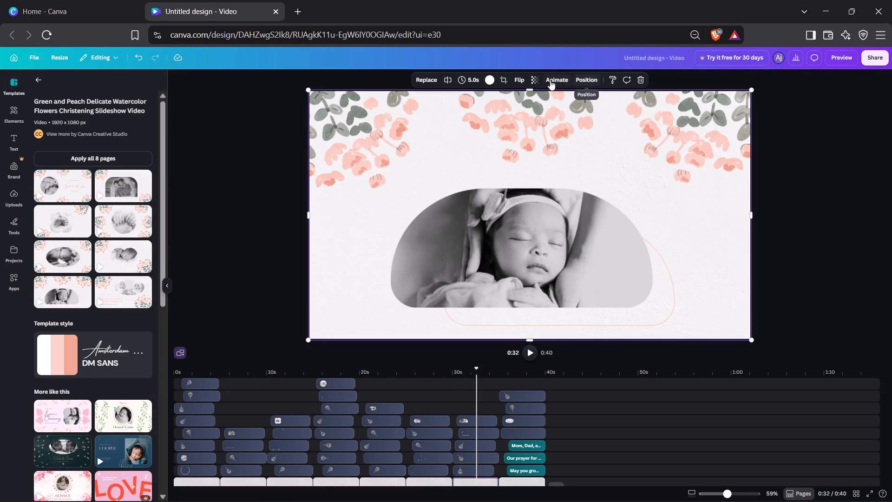
{"action": "left_click", "coordinate": [492, 81]}
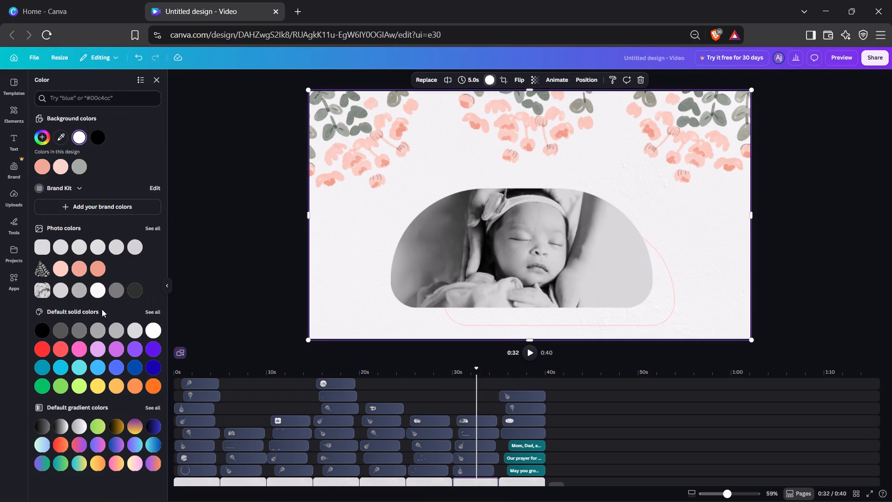
{"action": "left_click", "coordinate": [44, 327]}
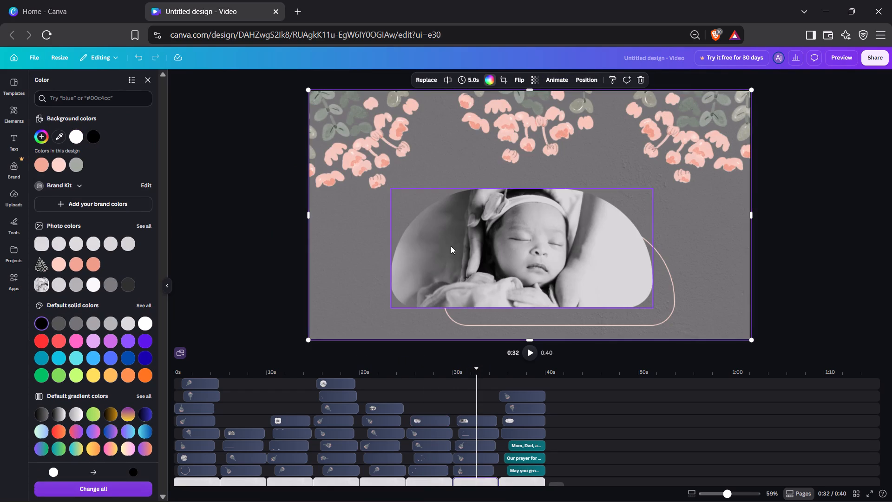
Apply the Simple effect to the dome-shaped baby photo on the seventh page.
{"action": "left_click", "coordinate": [451, 246]}
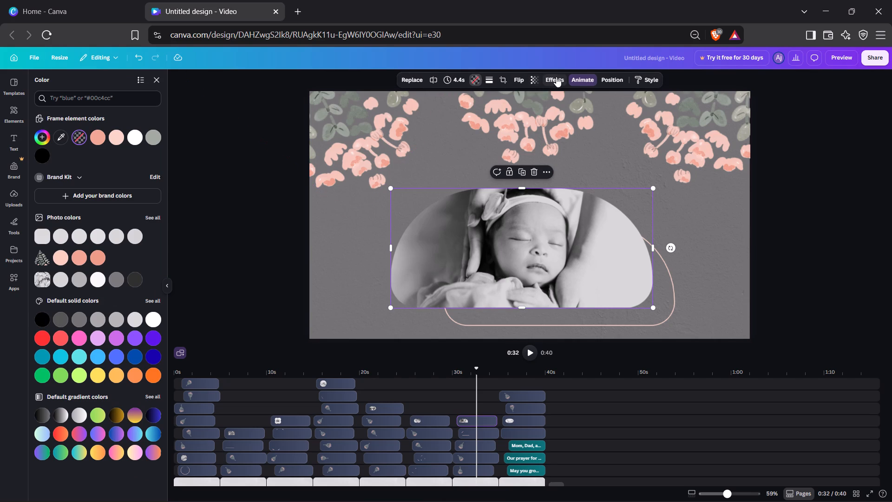
{"action": "left_click", "coordinate": [556, 77]}
{"action": "left_click", "coordinate": [65, 246]}
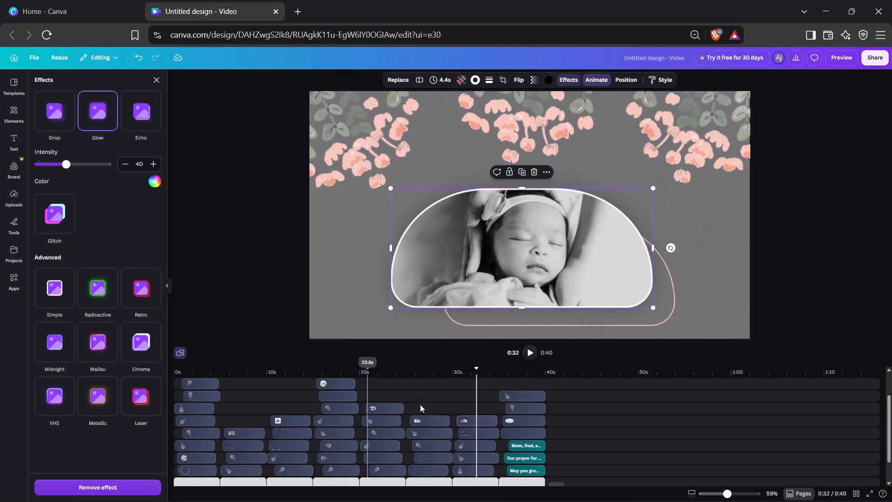
Go to the eighth page, with the oval photo of two babies and the prayer text, and set its background colour to black.
{"action": "left_click", "coordinate": [525, 370]}
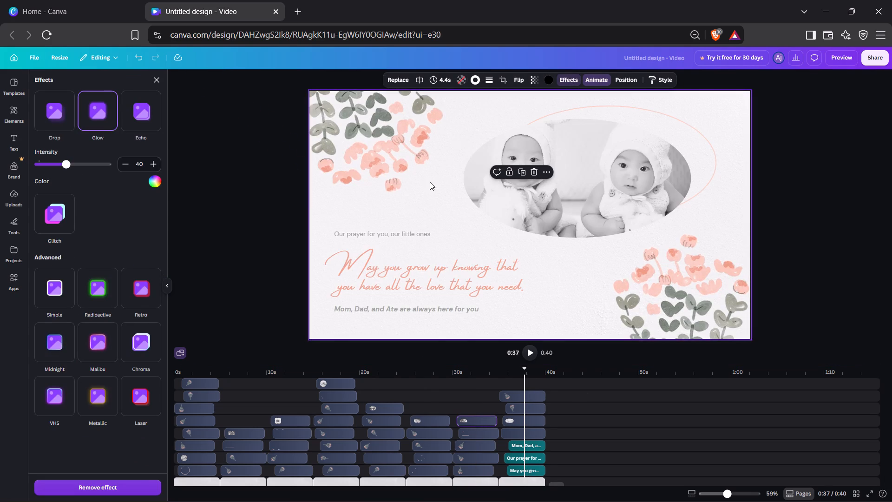
{"action": "left_click", "coordinate": [430, 182]}
{"action": "left_click", "coordinate": [489, 81]}
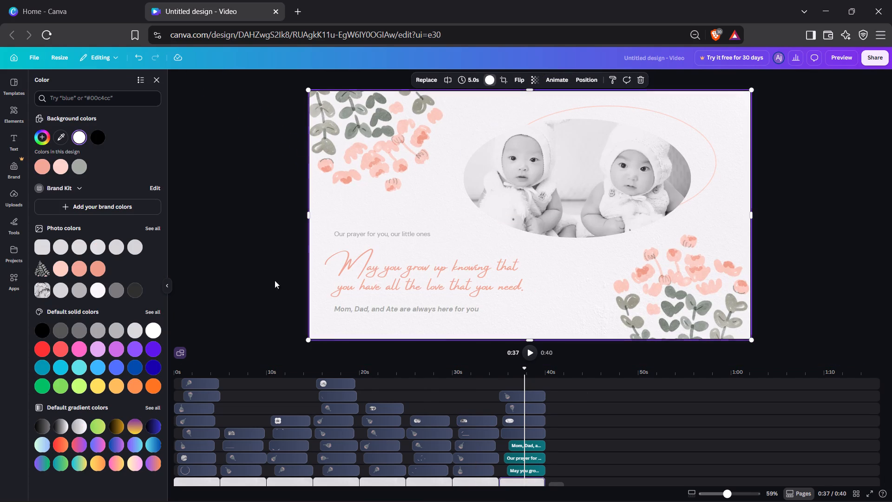
{"action": "left_click", "coordinate": [40, 337]}
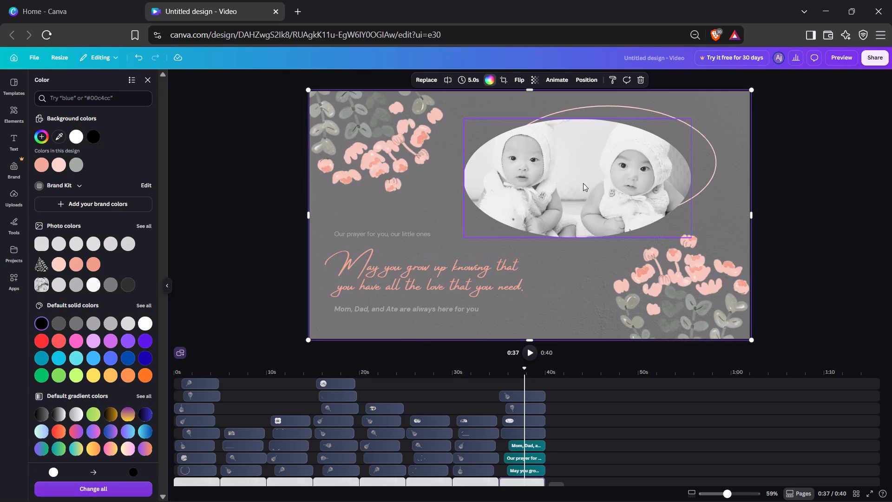
Apply the Simple effect to the oval photo of the two babies on the eighth page.
{"action": "left_click", "coordinate": [584, 181]}
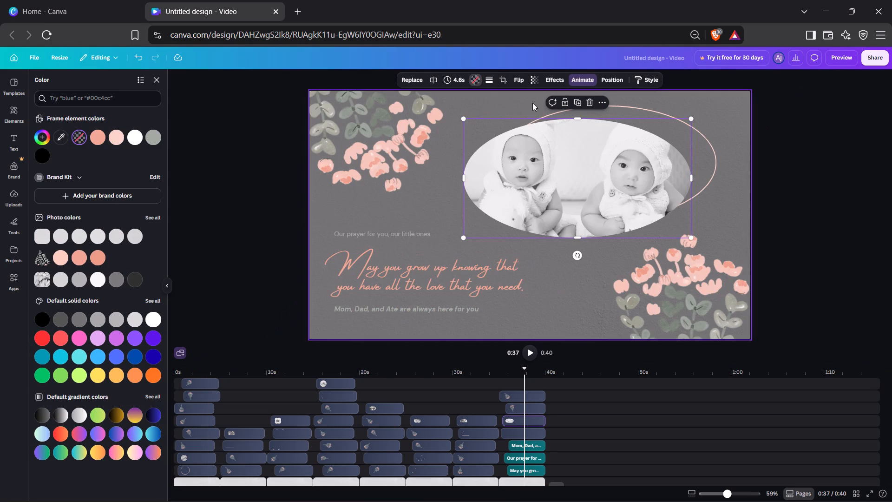
{"action": "left_click", "coordinate": [552, 79]}
{"action": "left_click", "coordinate": [62, 248]}
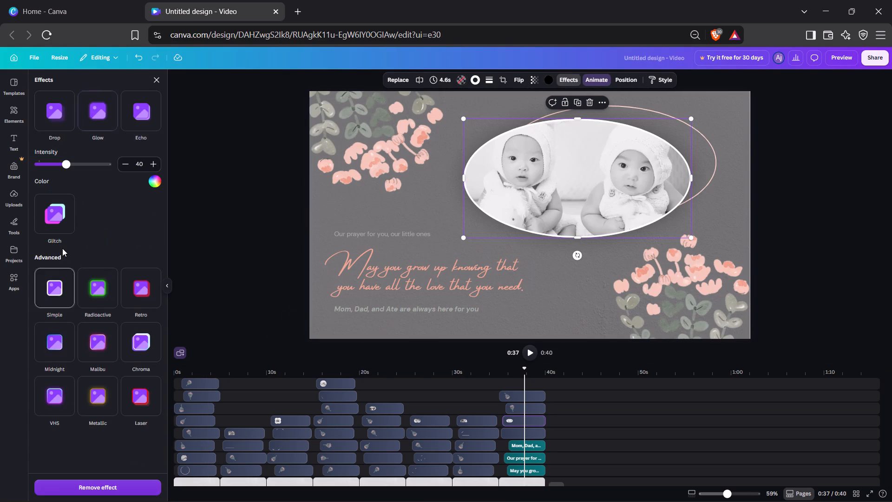
Apply the Neon effect at intensity 68 to the script text "May you grow up knowing that you have all the love that you need.".
{"action": "left_click", "coordinate": [380, 262]}
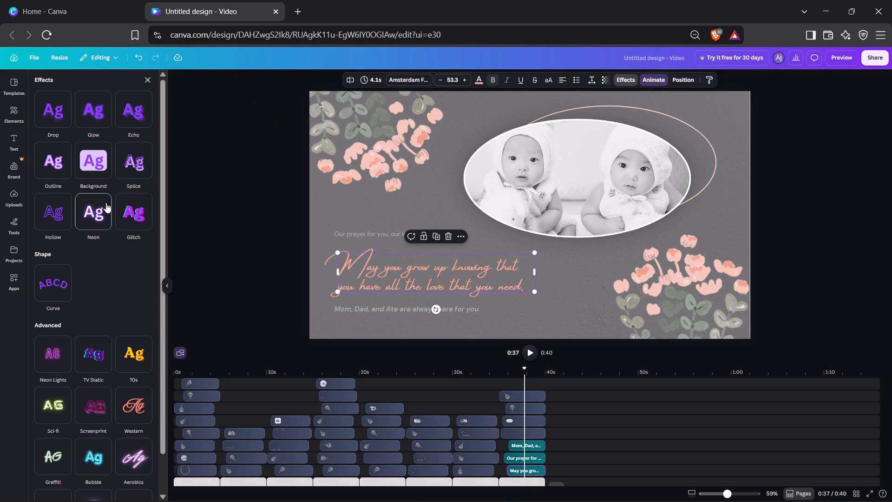
{"action": "left_click", "coordinate": [101, 206]}
{"action": "left_click_drag", "start_coordinate": [67, 267], "coordinate": [78, 269]}
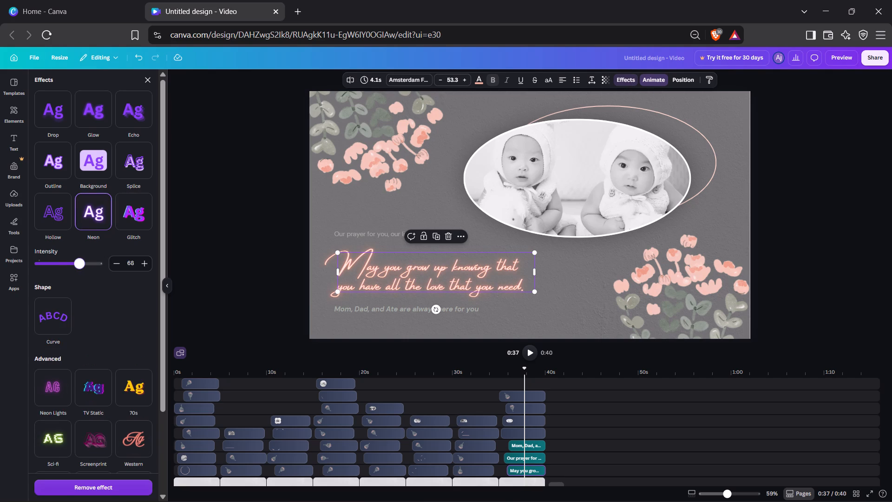
{"action": "left_click_drag", "start_coordinate": [78, 269], "coordinate": [77, 269]}
Set the text colour of "Mom, Dad, and Ate are always here for you" and "Our prayer for you, our little ones" to white.
{"action": "left_click", "coordinate": [390, 309]}
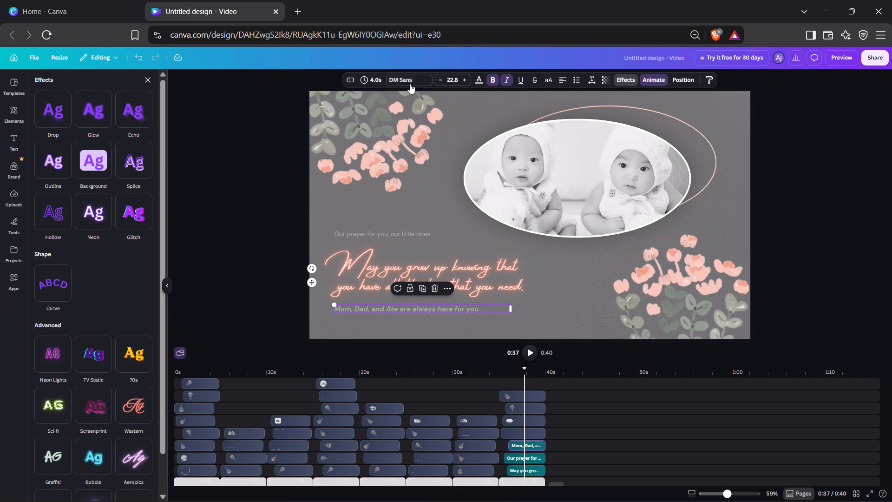
{"action": "left_click", "coordinate": [477, 82]}
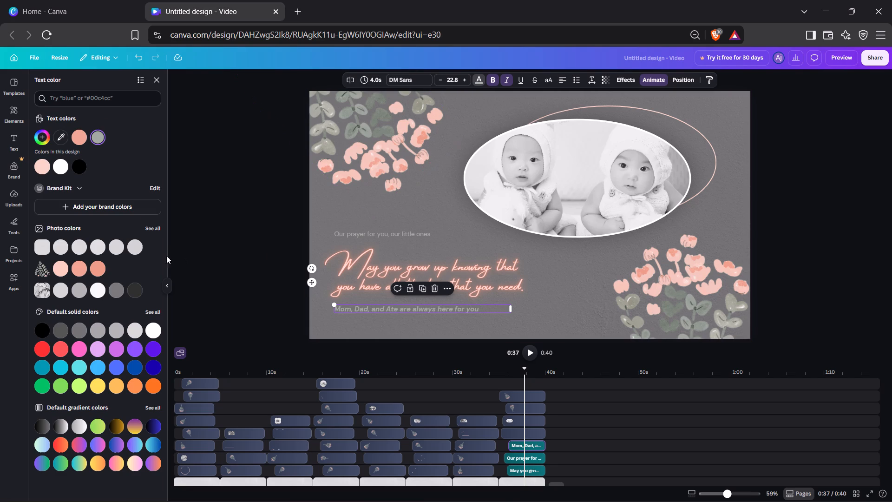
{"action": "left_click", "coordinate": [149, 330]}
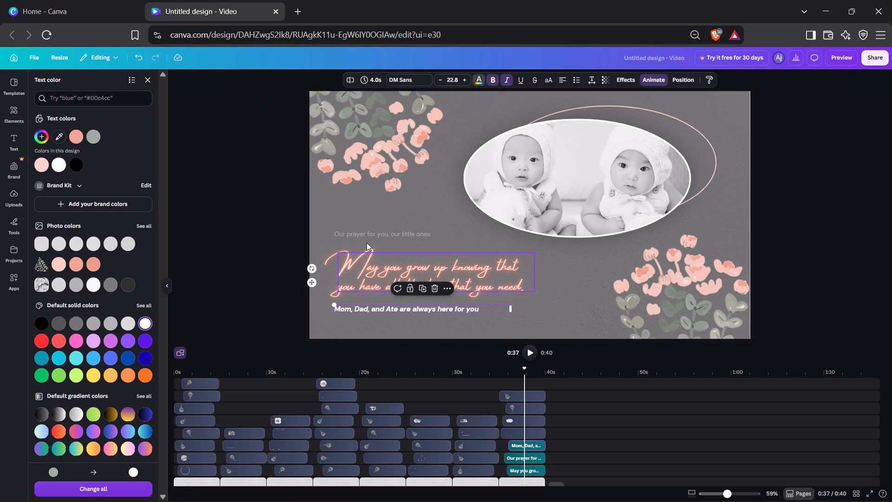
{"action": "left_click", "coordinate": [370, 235]}
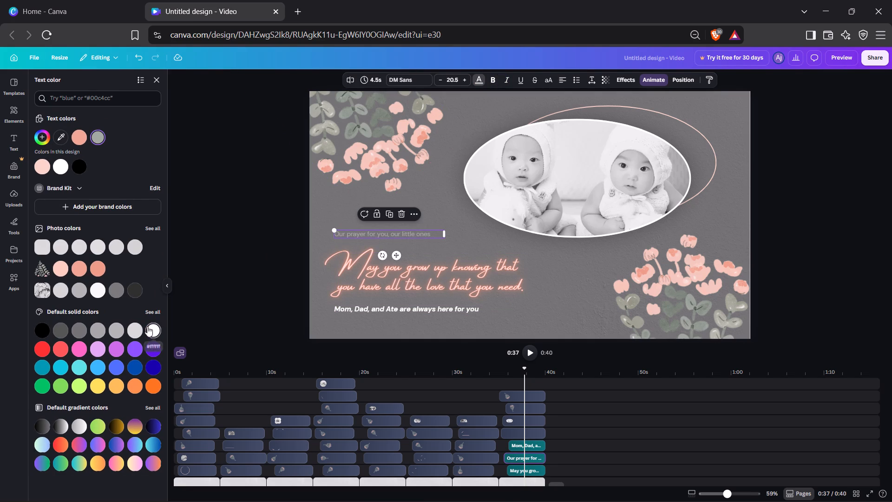
{"action": "left_click", "coordinate": [149, 329]}
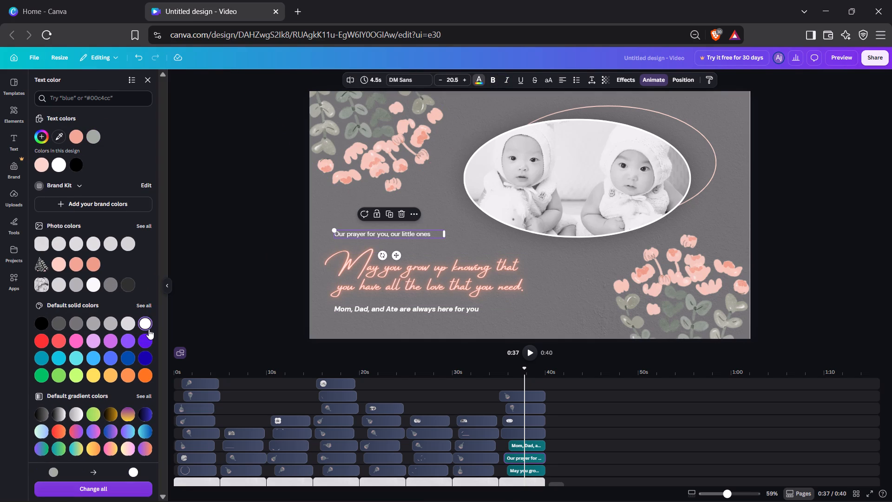
Set the "Mom, Dad, and Ate" line in Cinzel Decorative, widen it to one line, shrink it to about 14.7 and position it below the script text.
{"action": "left_click", "coordinate": [393, 310]}
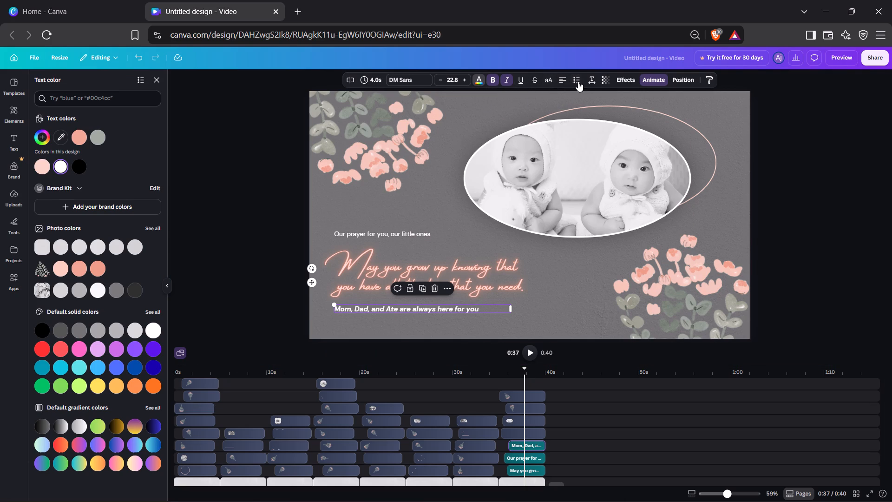
{"action": "left_click", "coordinate": [408, 76]}
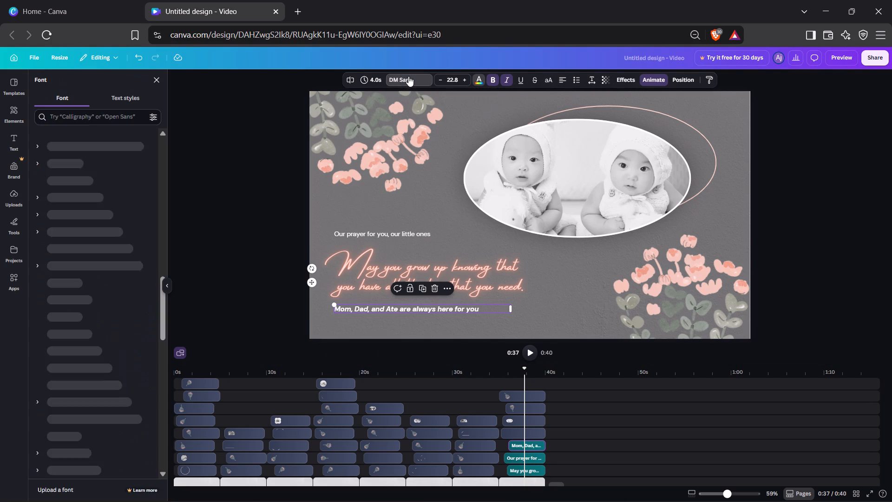
{"action": "left_click", "coordinate": [99, 219]}
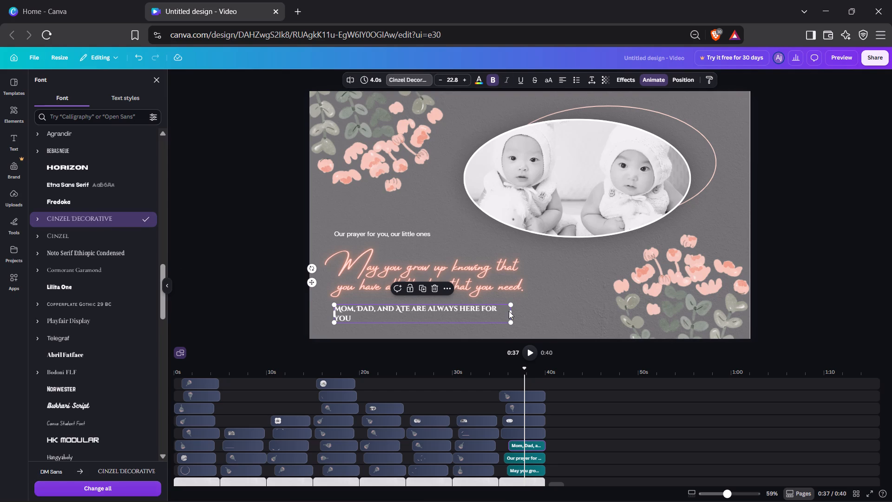
{"action": "left_click_drag", "start_coordinate": [512, 315], "coordinate": [532, 313]}
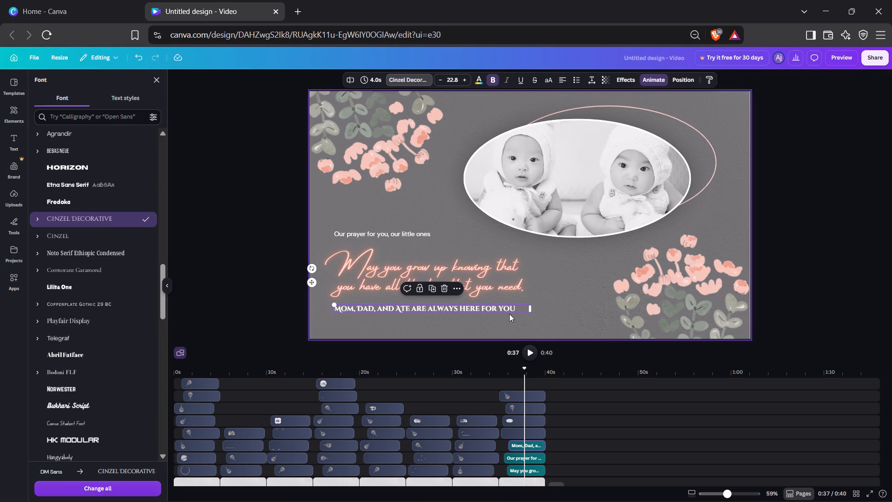
{"action": "left_click_drag", "start_coordinate": [336, 306], "coordinate": [363, 310]}
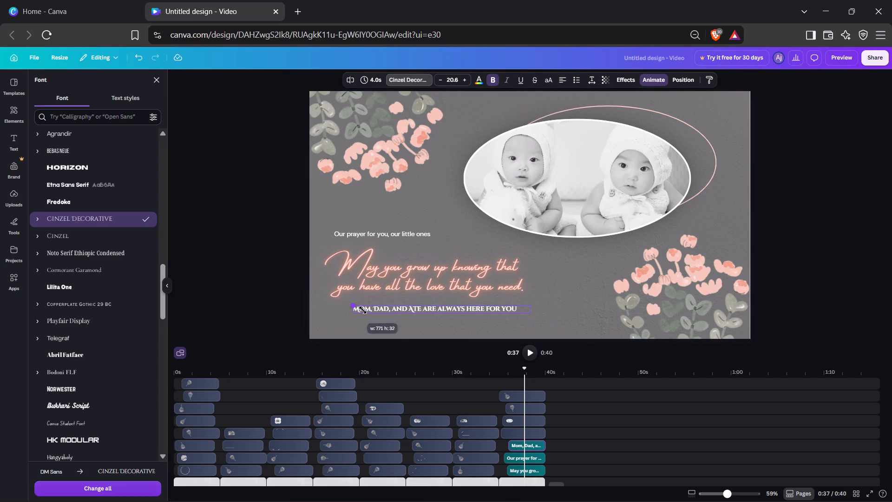
{"action": "left_click_drag", "start_coordinate": [363, 310], "coordinate": [406, 313]}
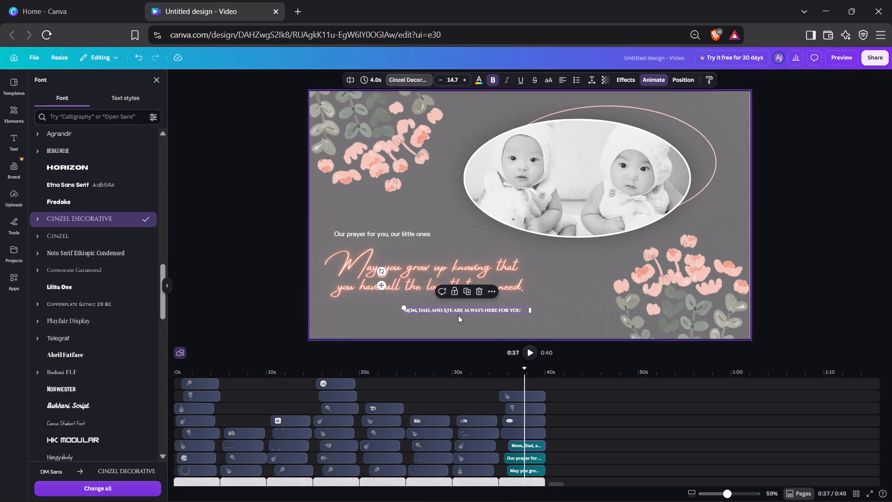
{"action": "left_click_drag", "start_coordinate": [459, 310], "coordinate": [453, 308]}
Set the "Our prayer for you" line in Cinzel Decorative, fit it on one line at size 15 and place it just above the script text.
{"action": "left_click", "coordinate": [385, 233]}
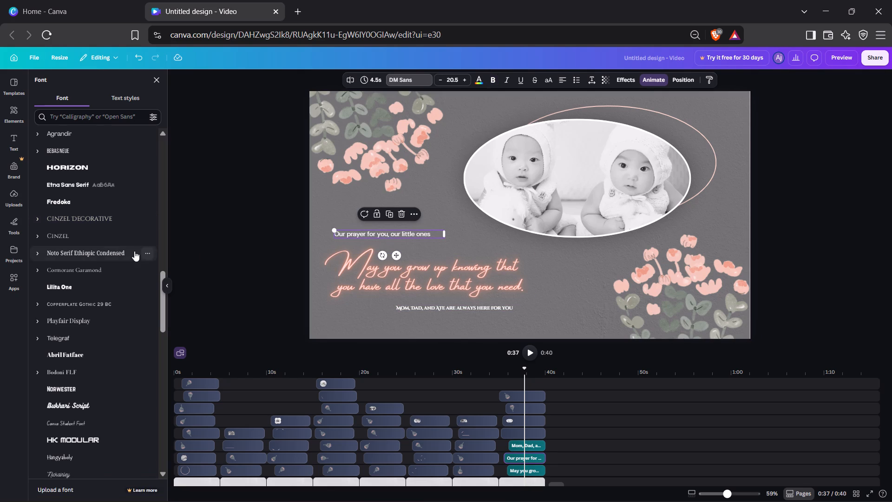
{"action": "left_click", "coordinate": [101, 222]}
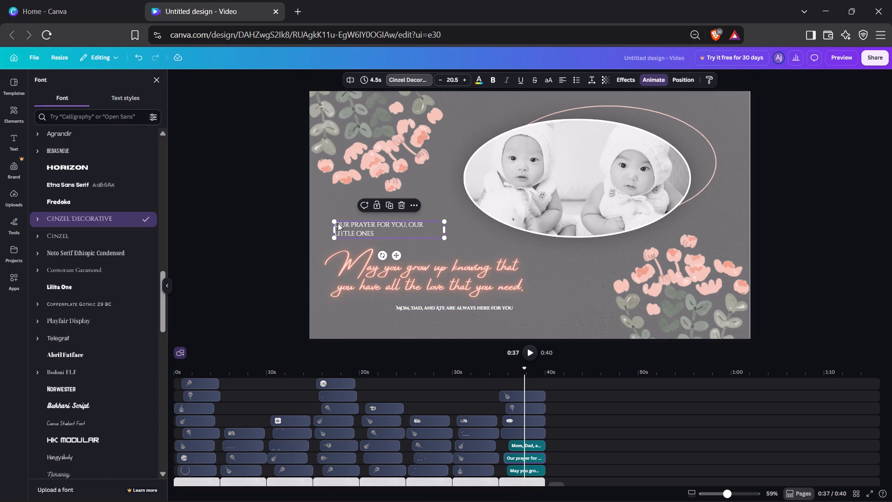
{"action": "left_click_drag", "start_coordinate": [334, 221], "coordinate": [354, 234]}
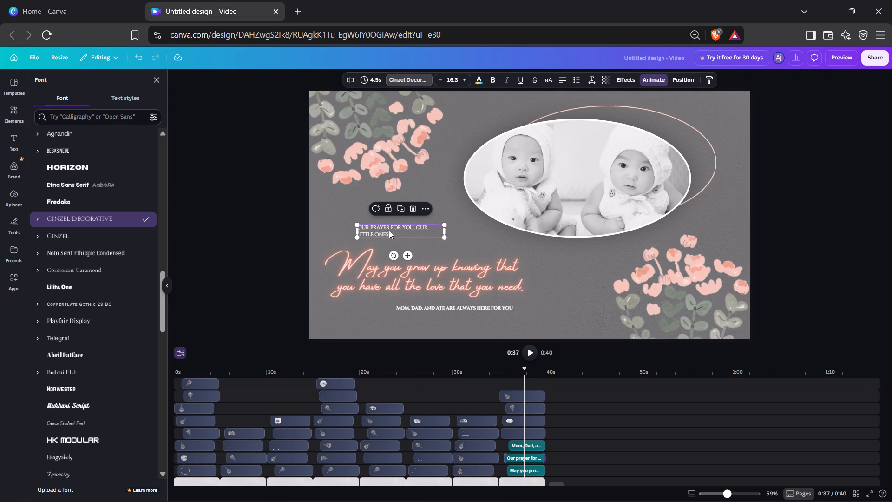
{"action": "left_click_drag", "start_coordinate": [356, 231], "coordinate": [334, 233]}
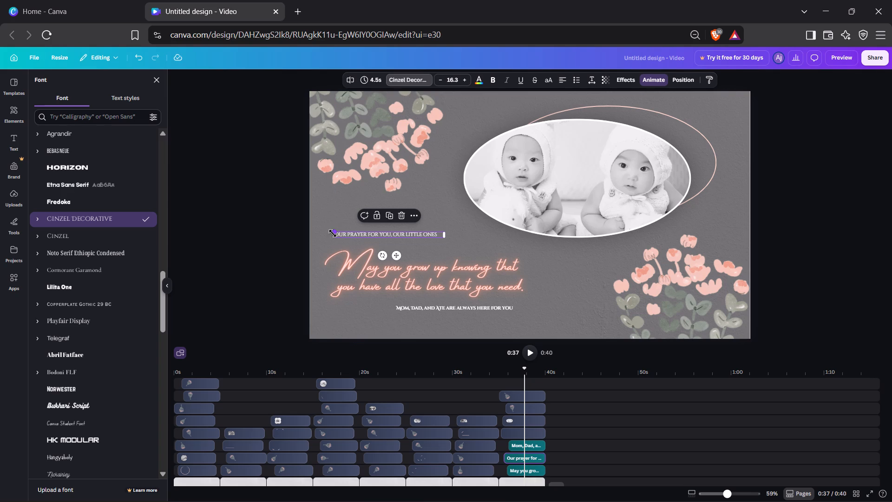
{"action": "left_click_drag", "start_coordinate": [333, 233], "coordinate": [341, 234]}
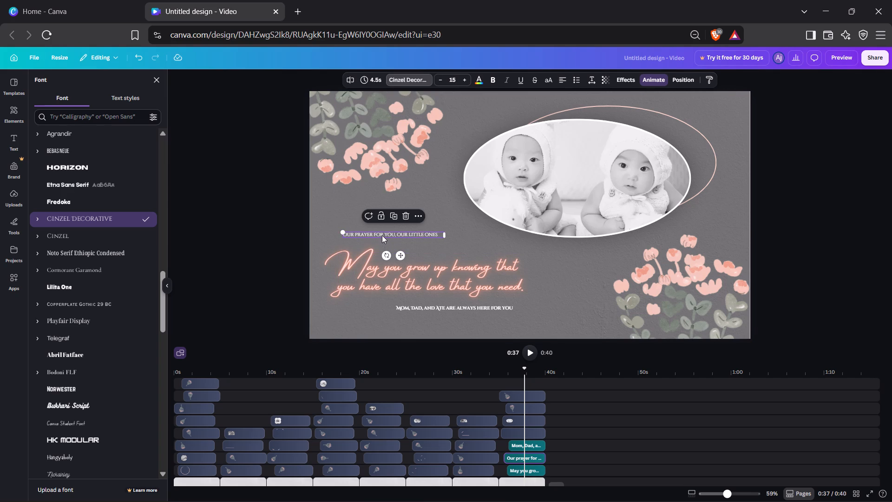
{"action": "left_click_drag", "start_coordinate": [382, 234], "coordinate": [441, 254]}
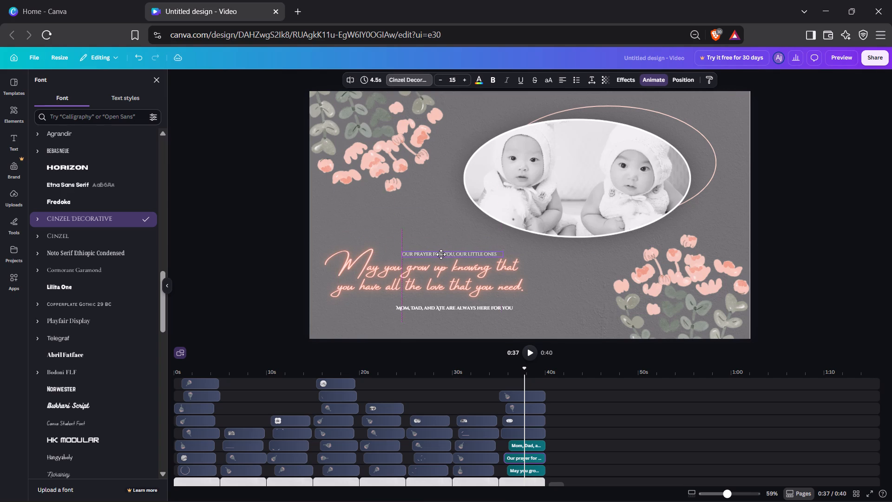
{"action": "left_click_drag", "start_coordinate": [441, 254], "coordinate": [445, 253]}
{"action": "left_click_drag", "start_coordinate": [443, 251], "coordinate": [443, 251]}
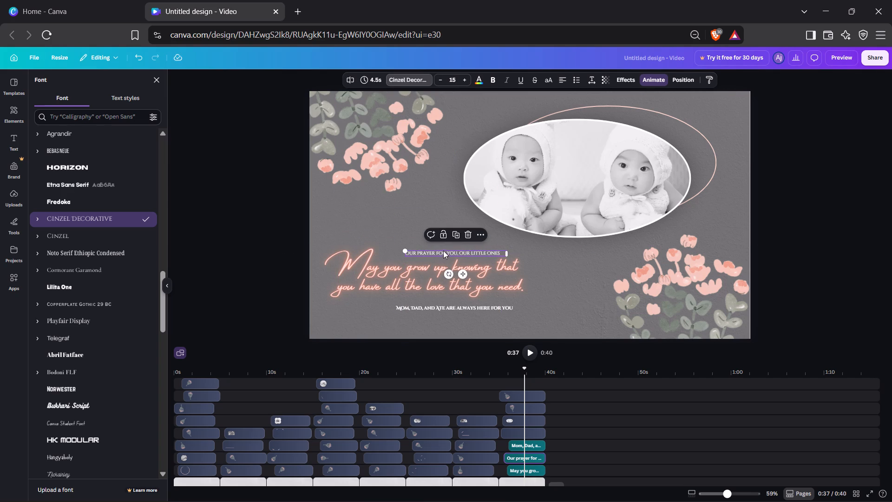
{"action": "left_click_drag", "start_coordinate": [443, 251], "coordinate": [413, 251]}
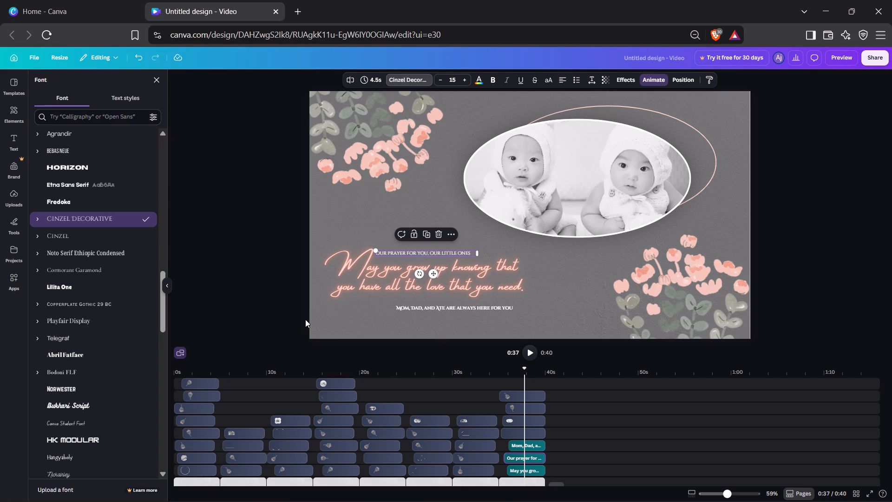
{"action": "left_click", "coordinate": [266, 304]}
{"action": "left_click", "coordinate": [266, 304]}
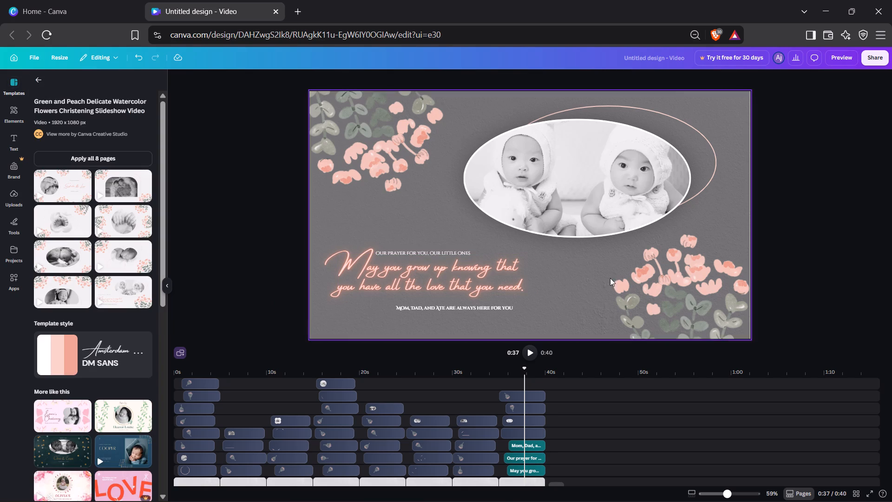
Return the playhead to the start of the timeline at 0:00.
{"action": "left_click", "coordinate": [678, 282]}
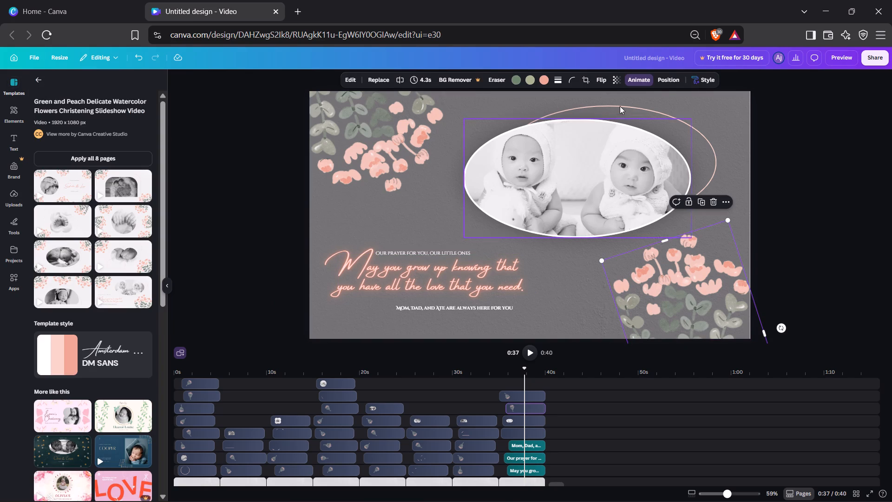
{"action": "left_click_drag", "start_coordinate": [527, 373], "coordinate": [526, 373]}
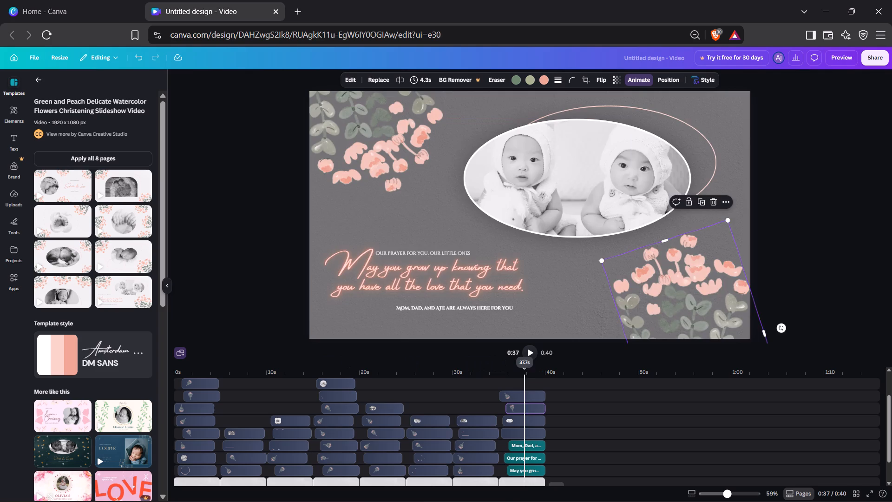
{"action": "left_click_drag", "start_coordinate": [526, 373], "coordinate": [167, 382]}
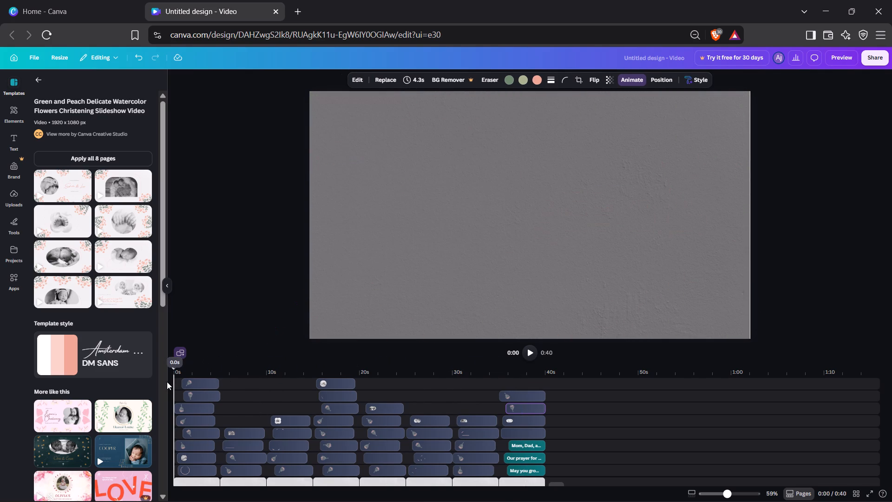
Scrub the playhead through the whole timeline from 0:00 to 0:37 to review every page of the slideshow.
{"action": "left_click_drag", "start_coordinate": [167, 382], "coordinate": [187, 383]}
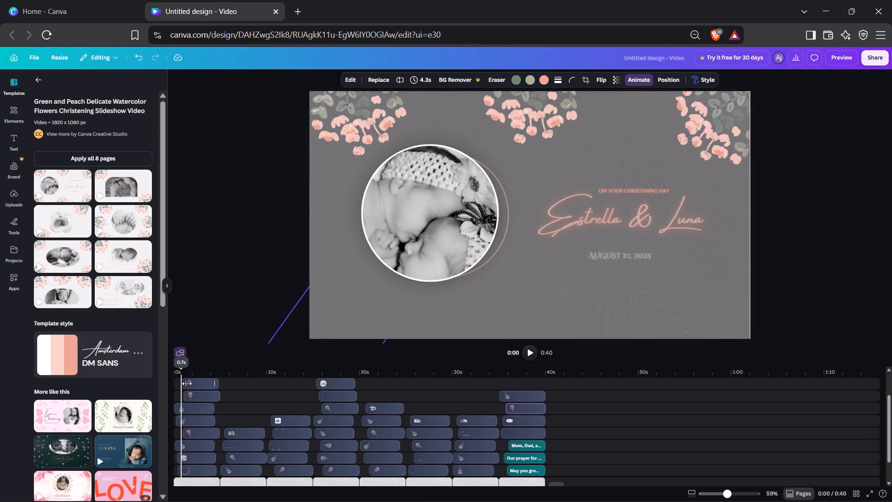
{"action": "left_click_drag", "start_coordinate": [187, 383], "coordinate": [256, 390]}
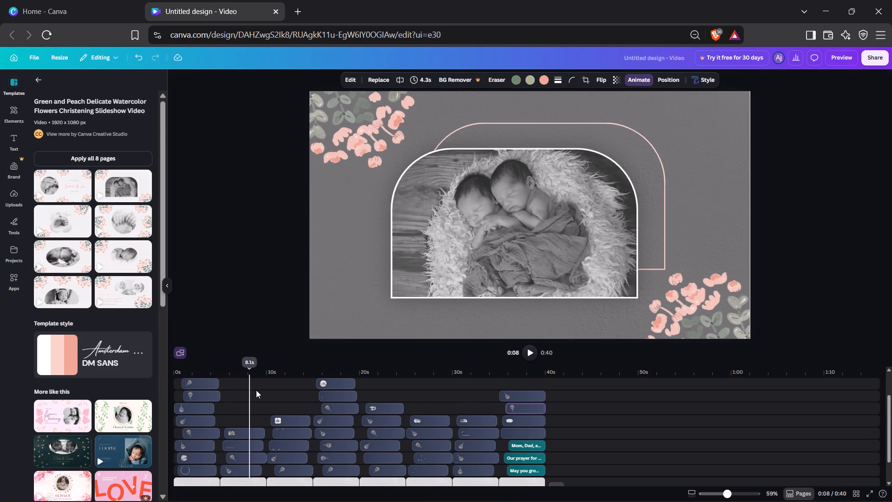
{"action": "left_click_drag", "start_coordinate": [256, 390], "coordinate": [326, 396]}
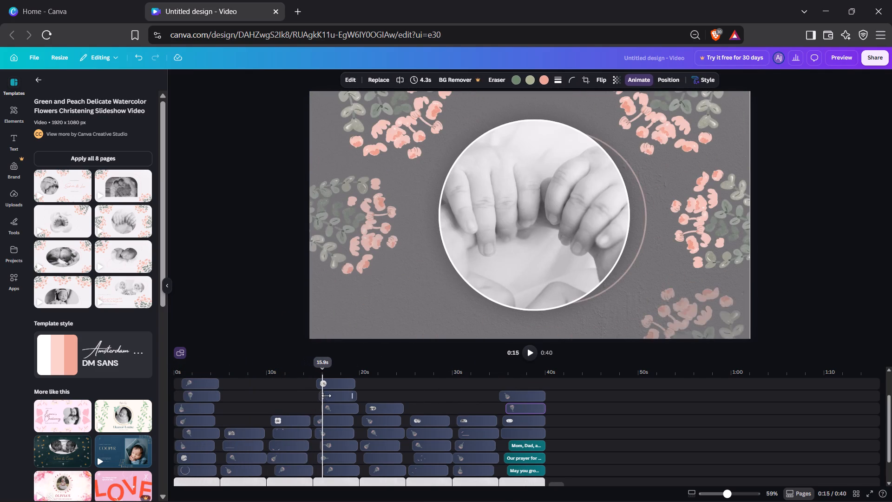
{"action": "left_click_drag", "start_coordinate": [326, 396], "coordinate": [397, 401]}
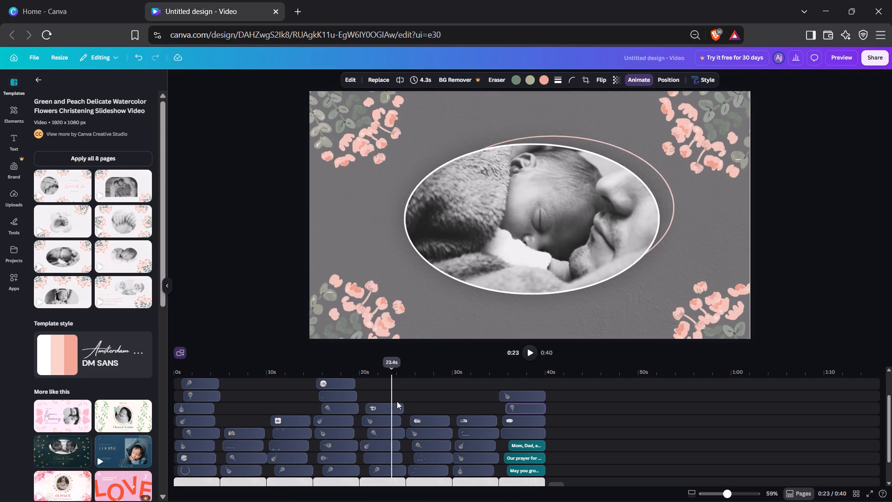
{"action": "left_click_drag", "start_coordinate": [397, 401], "coordinate": [472, 407]}
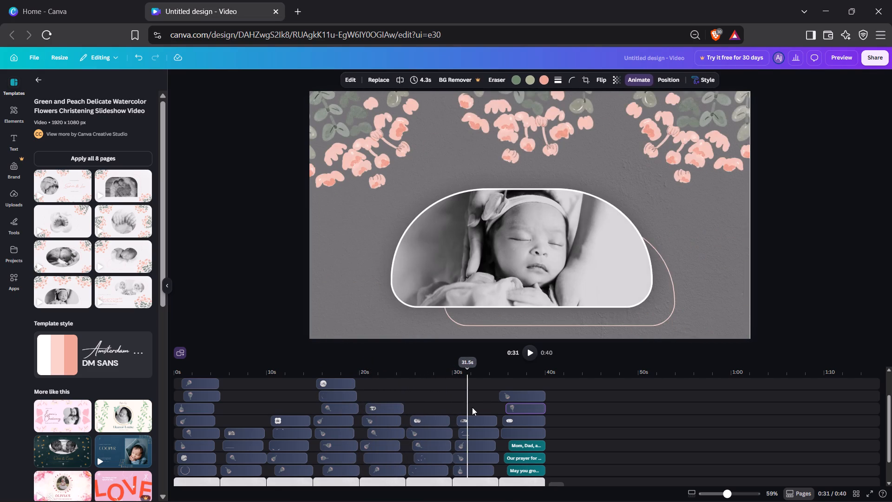
{"action": "left_click_drag", "start_coordinate": [472, 407], "coordinate": [520, 412]}
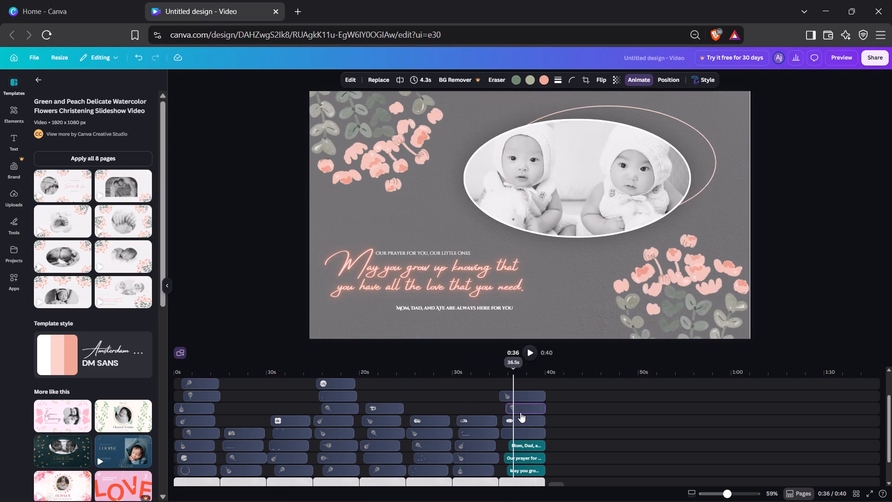
{"action": "left_click_drag", "start_coordinate": [520, 412], "coordinate": [521, 412]}
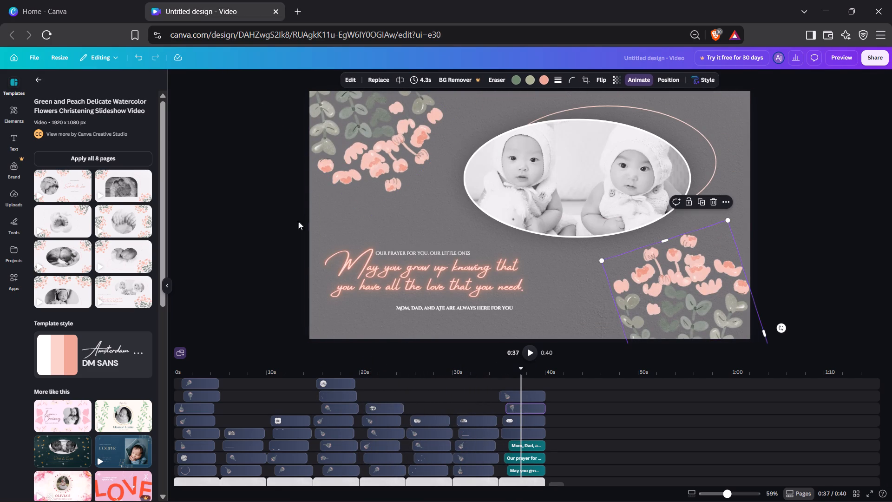